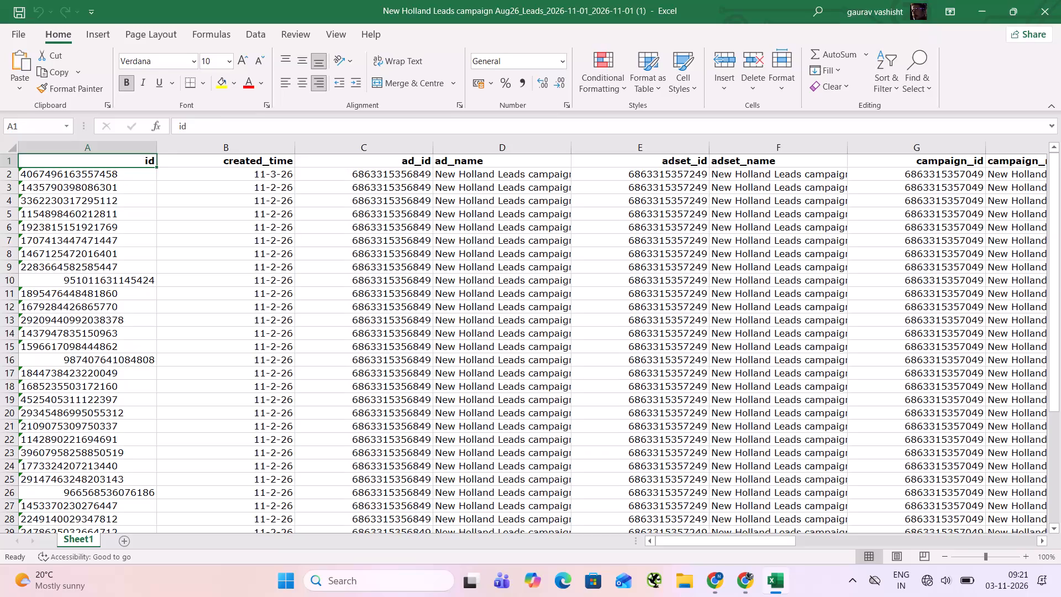
Close the New Holland Leads campaign Aug26 workbook.
{"action": "left_click", "coordinate": [355, 275]}
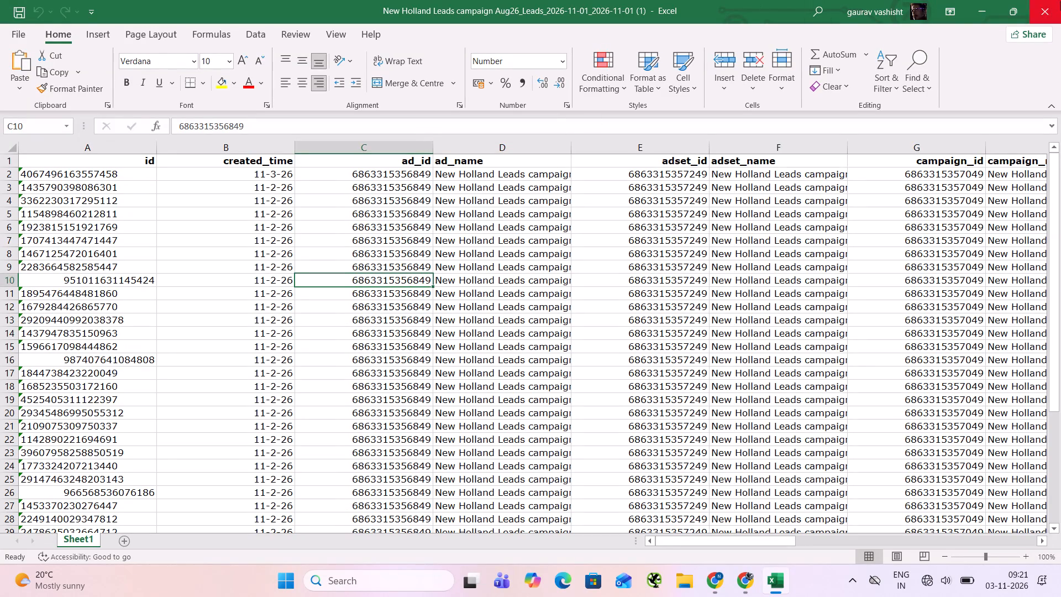
{"action": "left_click", "coordinate": [1057, 3]}
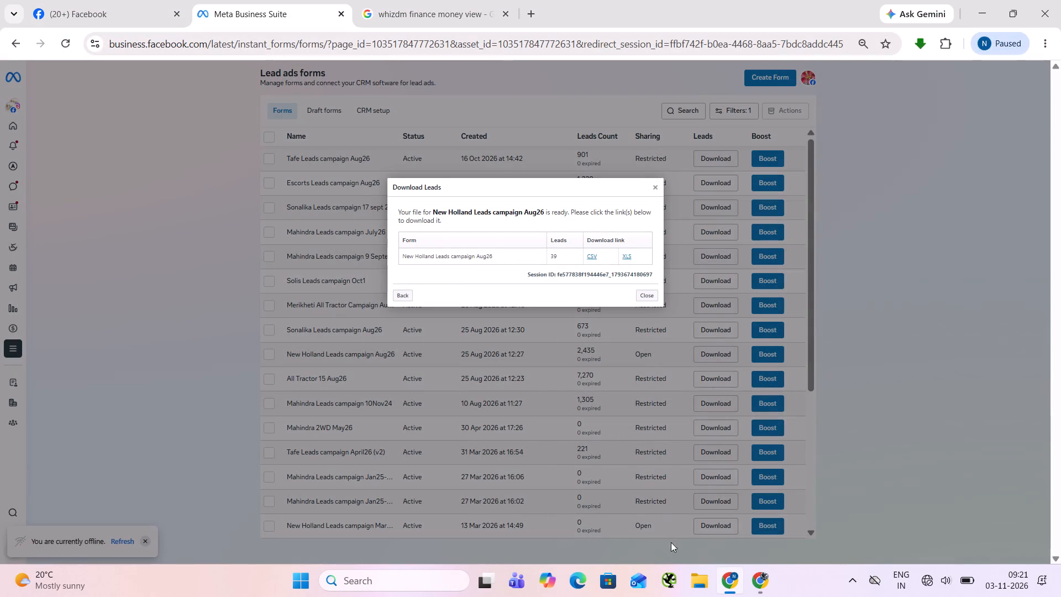
Switch to File Explorer and check the lead campaign files in the Nov - 2 and Downloads folders, ending in Nov - 2.
{"action": "left_click", "coordinate": [696, 593]}
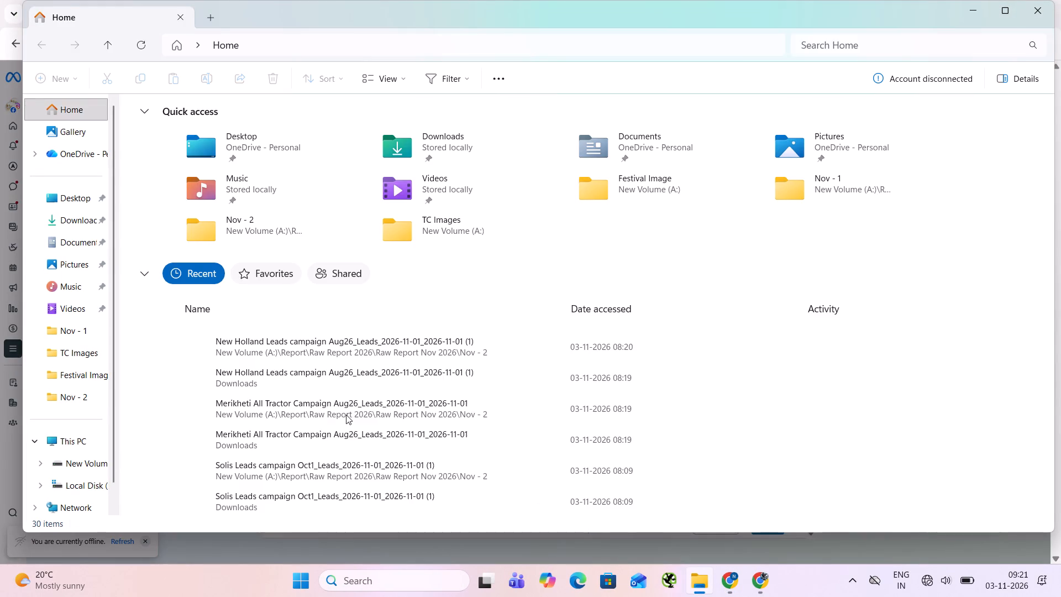
{"action": "left_click", "coordinate": [86, 405]}
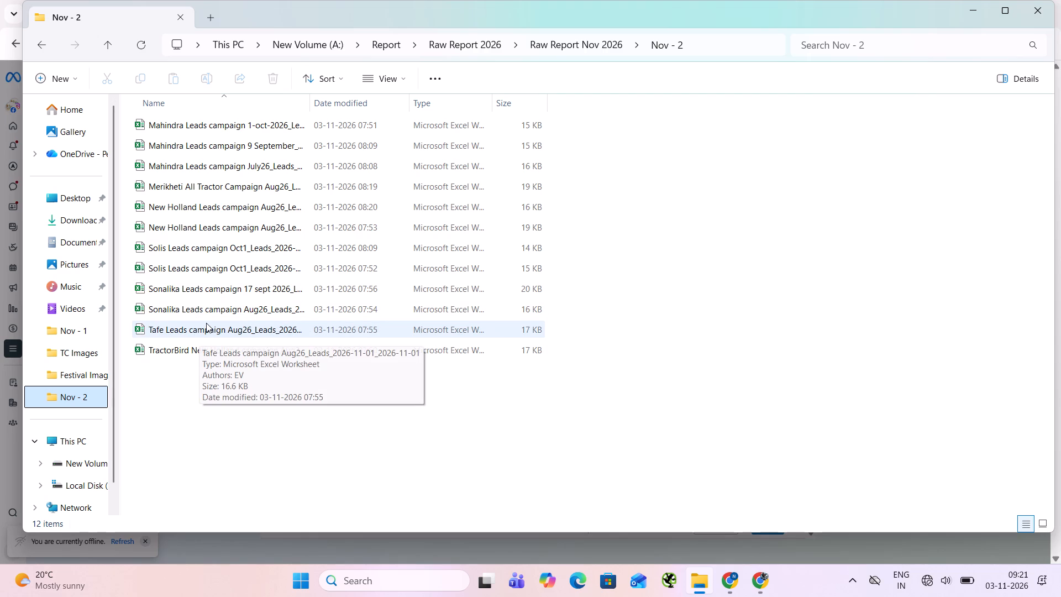
{"action": "left_click", "coordinate": [65, 216]}
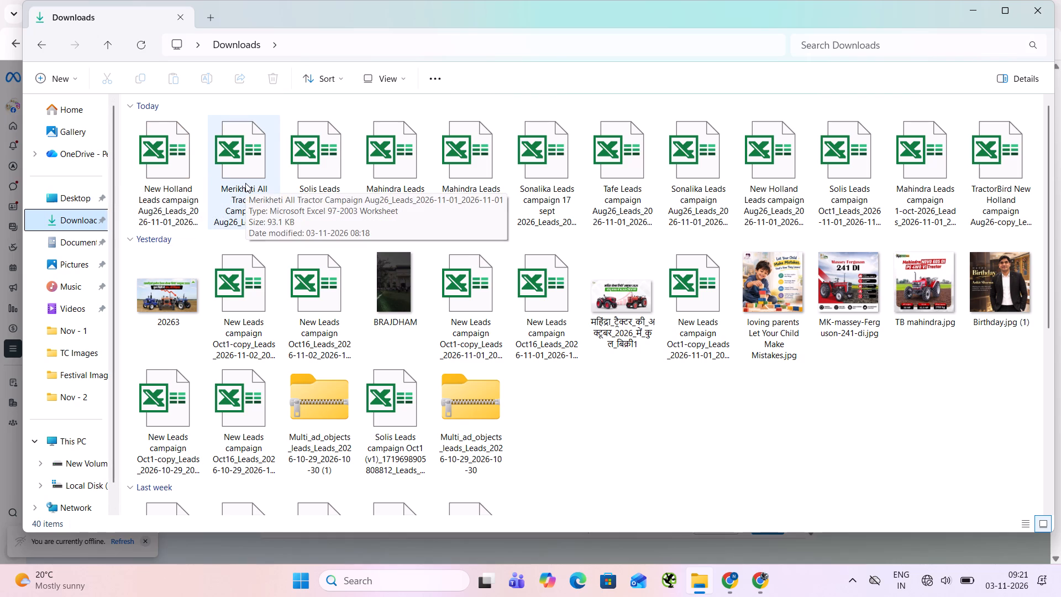
{"action": "left_click", "coordinate": [59, 400]}
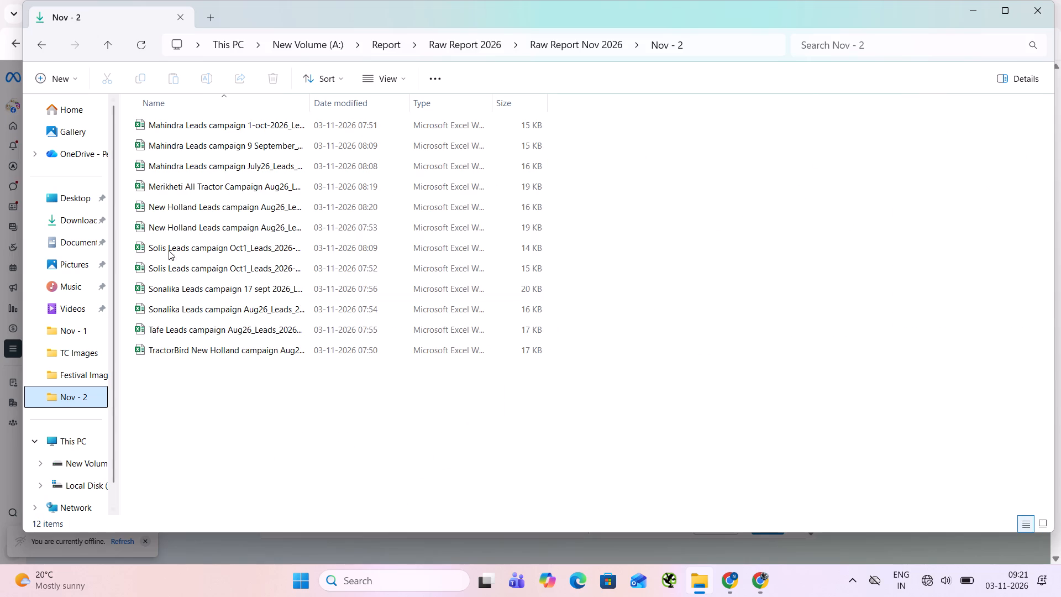
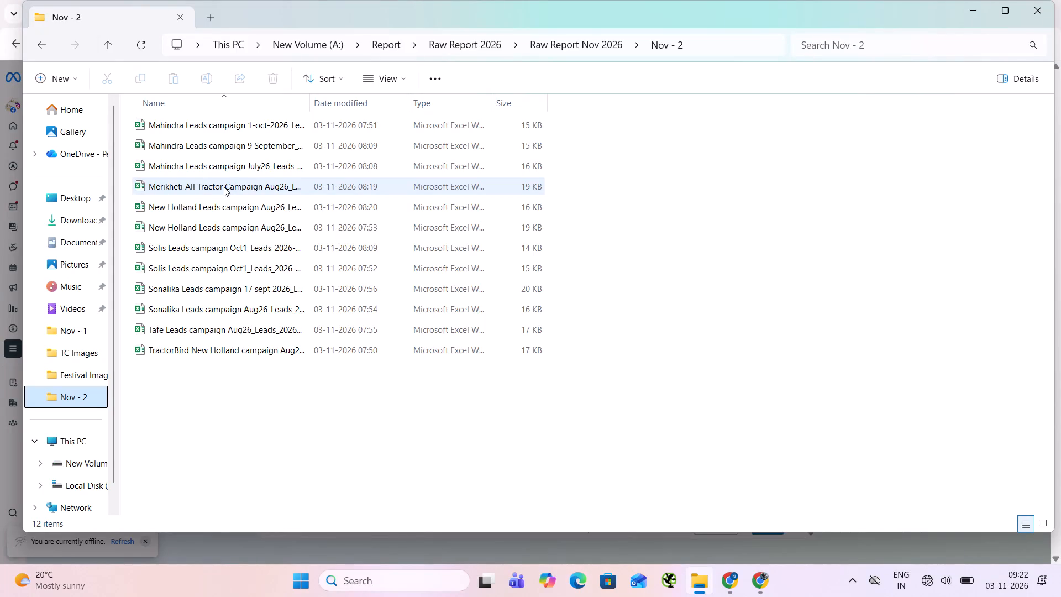
Open the Sonalika Leads campaign 17 sept 2026 workbook from the Nov - 2 folder and dismiss the activation notice.
{"action": "double_click", "coordinate": [359, 289]}
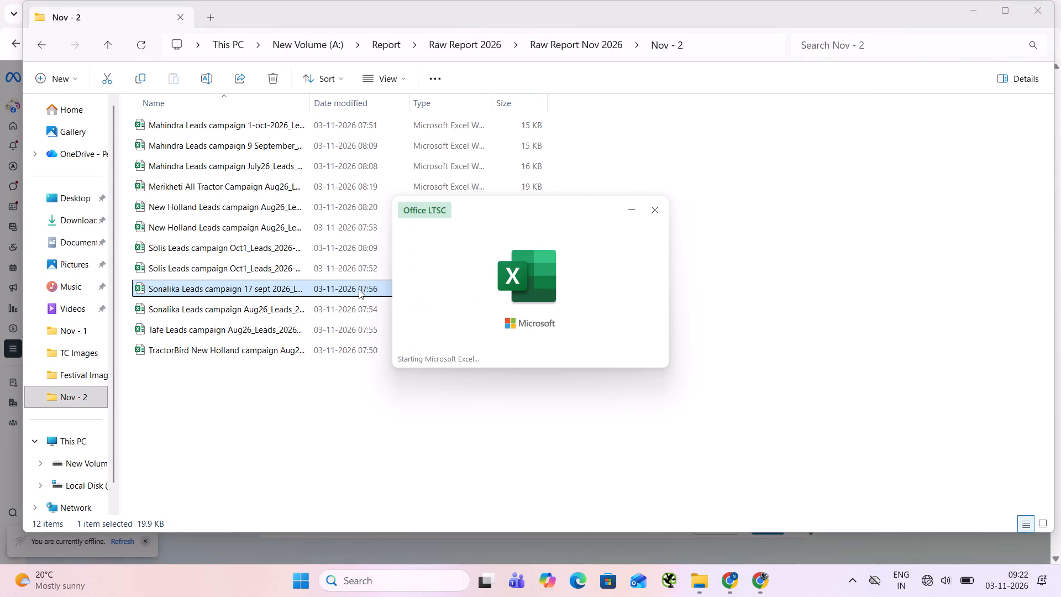
{"action": "left_click", "coordinate": [382, 278]}
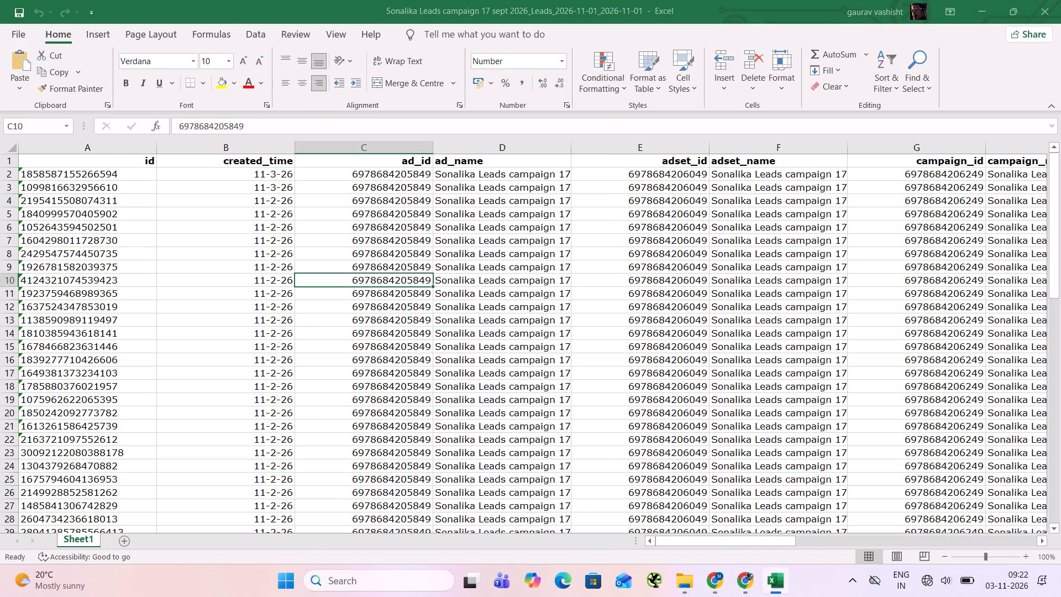
{"action": "key", "text": "ctrl+Right"}
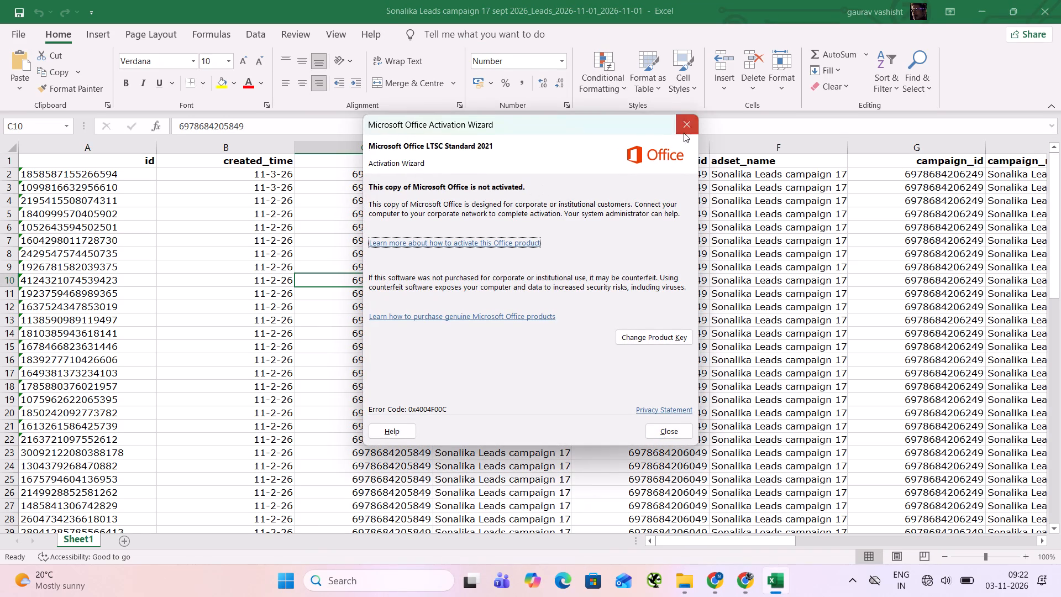
{"action": "left_click", "coordinate": [684, 129]}
Correct the state in row 2 to Haryana.
{"action": "key", "text": "ctrl+Right"}
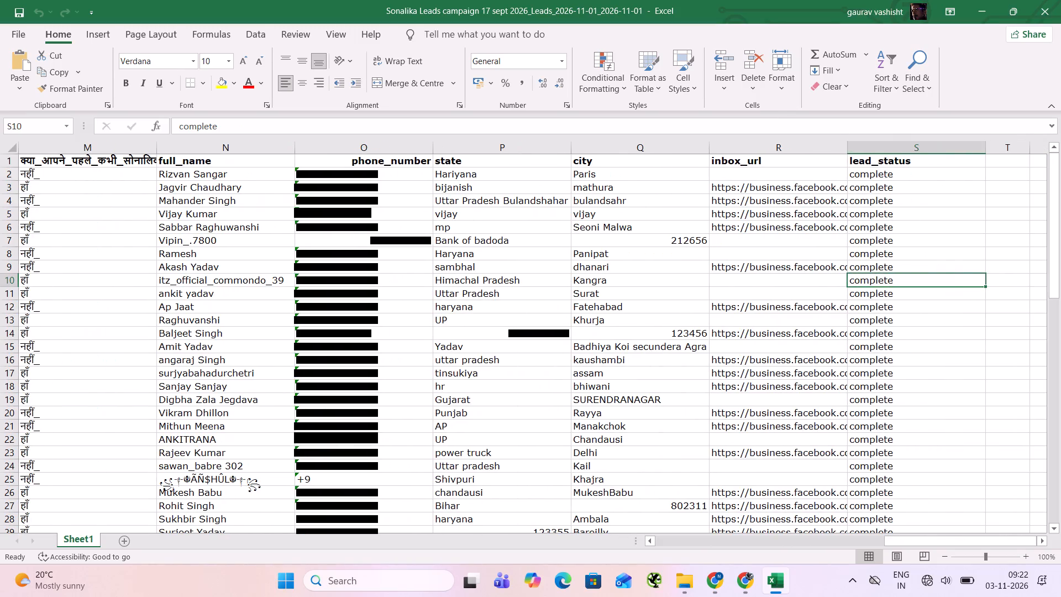
{"action": "left_click", "coordinate": [523, 172]}
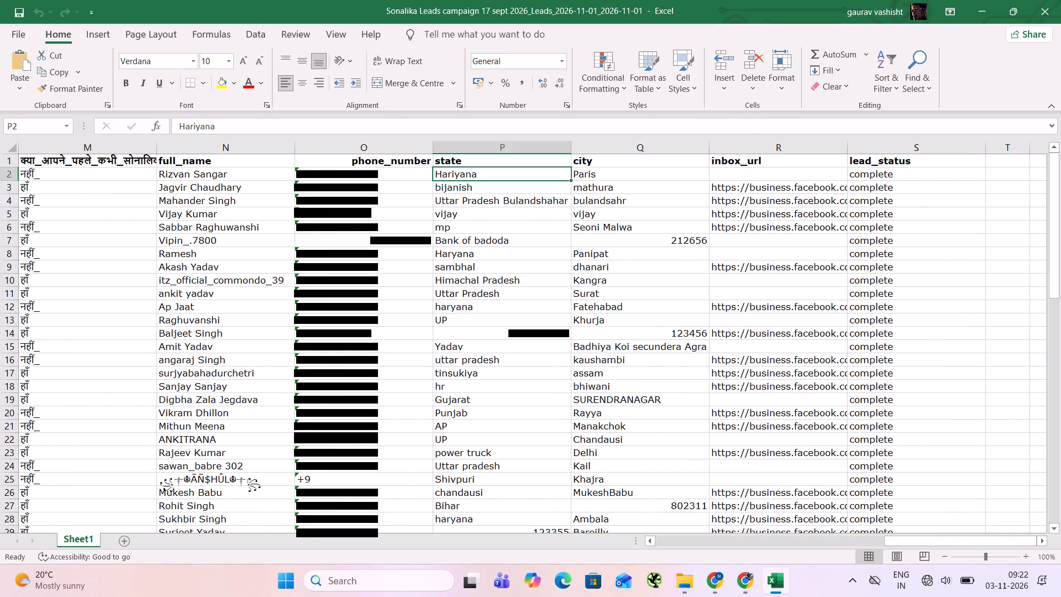
{"action": "type", "text": "Haryana"}
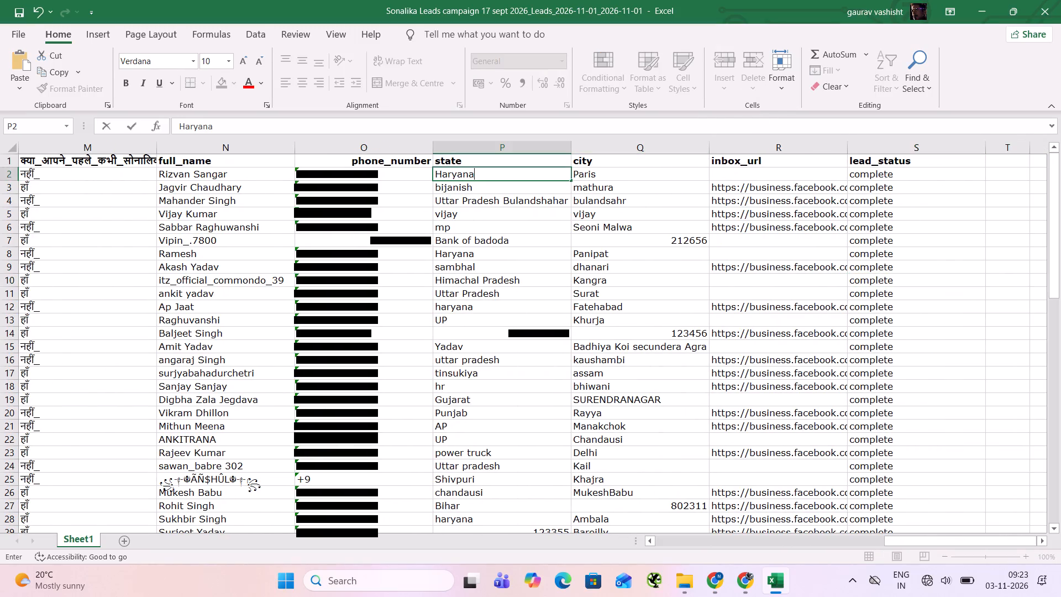
{"action": "key", "text": "Right"}
Set the city in row 3 to Mathura and its state to Uttar Pradesh.
{"action": "key", "text": "Down"}
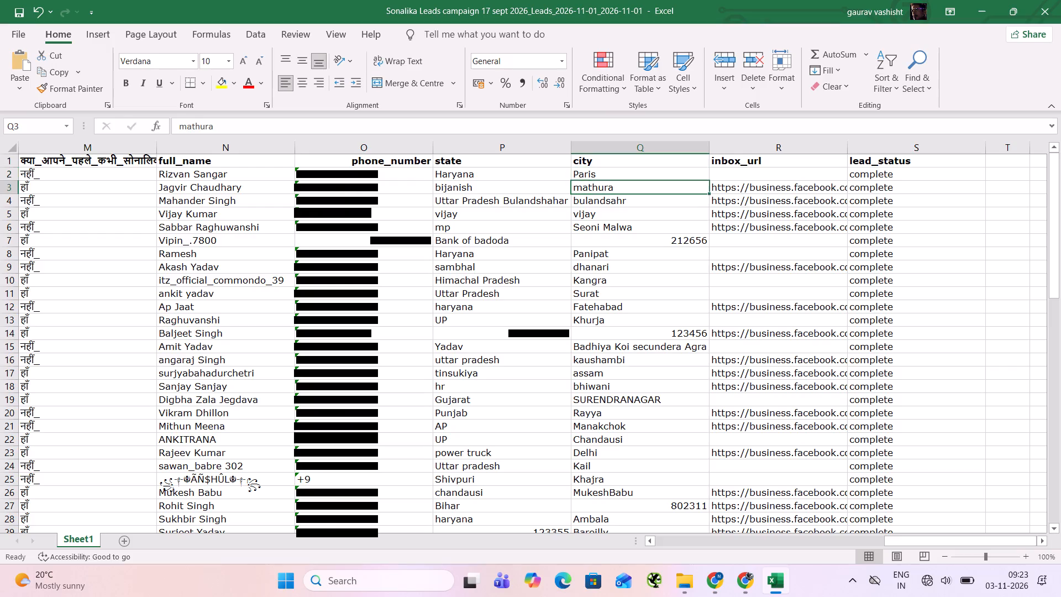
{"action": "type", "text": "Mathura"}
{"action": "key", "text": "Left"}
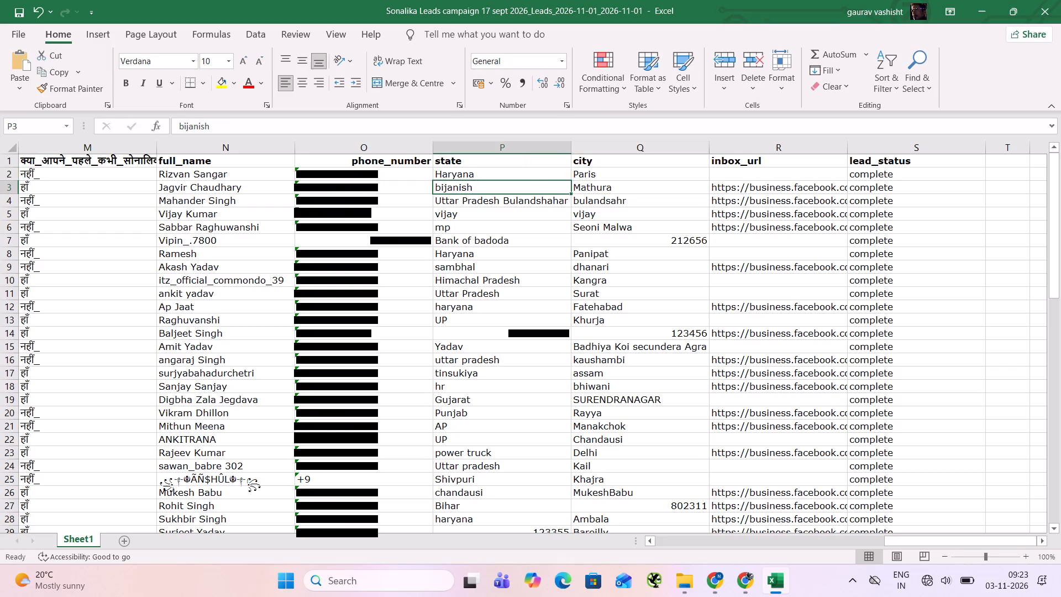
{"action": "type", "text": "Uttar"}
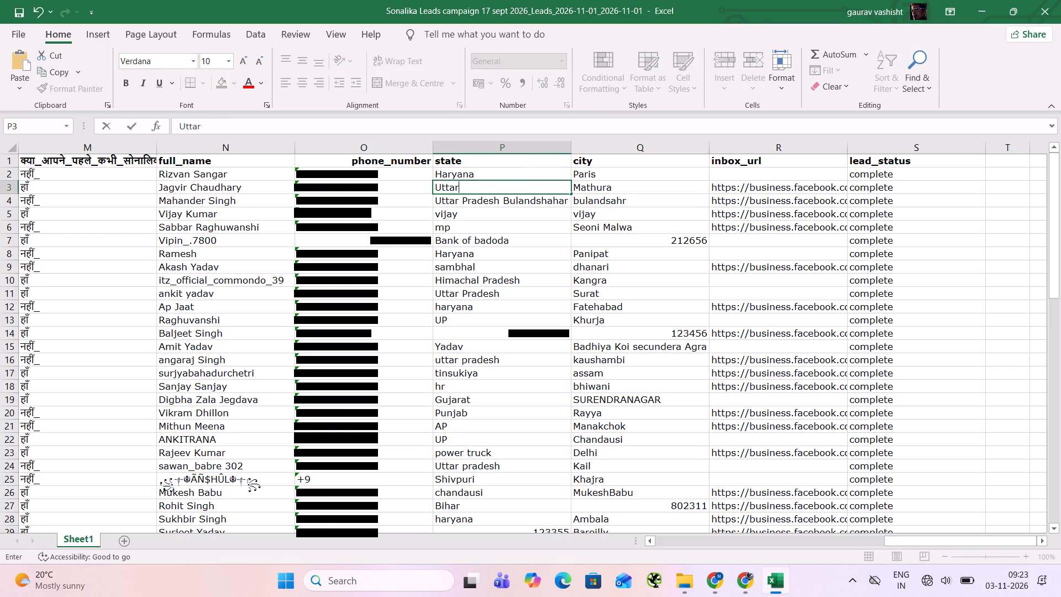
{"action": "key", "text": "space"}
{"action": "key", "text": "ctrl+p"}
{"action": "type", "text": "radesh"}
{"action": "key", "text": "BackSpace"}
{"action": "key", "text": "BackSpace"}
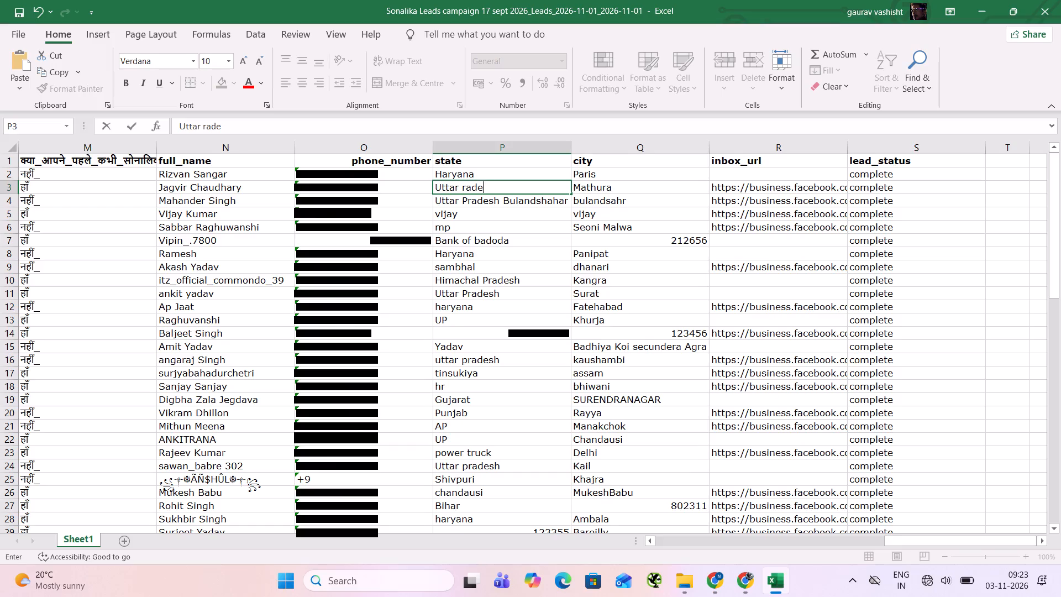
{"action": "key", "text": "BackSpace"}
{"action": "key", "text": "BackSpace"}
{"action": "key", "text": "BackSpace"}
{"action": "key", "text": "BackSpace"}
{"action": "type", "text": "Pradesh"}
{"action": "key", "text": "Down"}
Copy the Uttar Pradesh state from row 3 into row 4 and set row 4's city to Bulandsher.
{"action": "key", "text": "Up"}
{"action": "key", "text": "ctrl+c"}
{"action": "key", "text": "Down"}
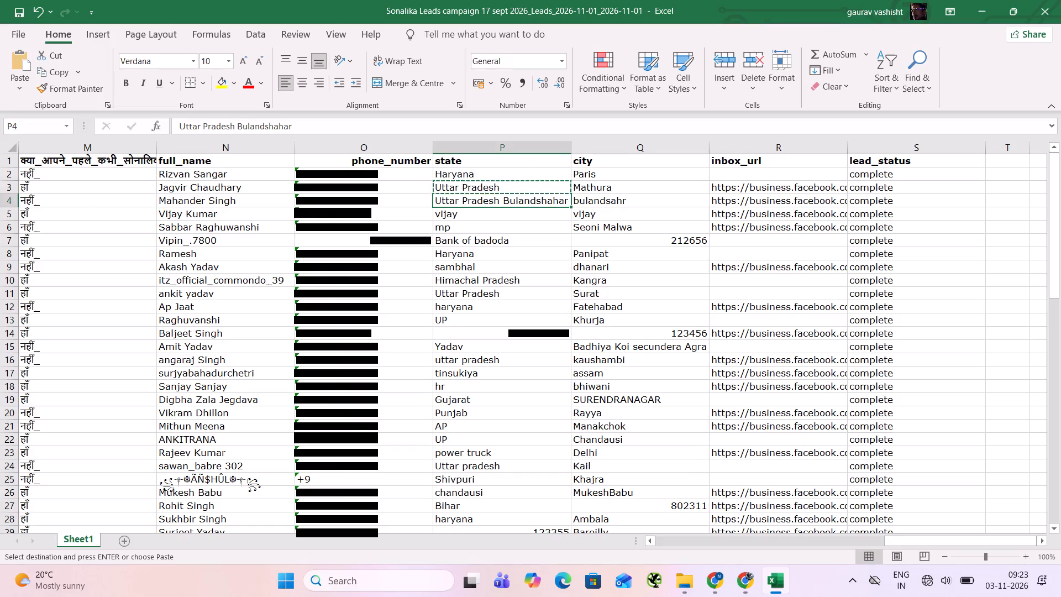
{"action": "key", "text": "ctrl+v"}
{"action": "key", "text": "Right"}
{"action": "type", "text": "Bul"}
{"action": "type", "text": "andsher"}
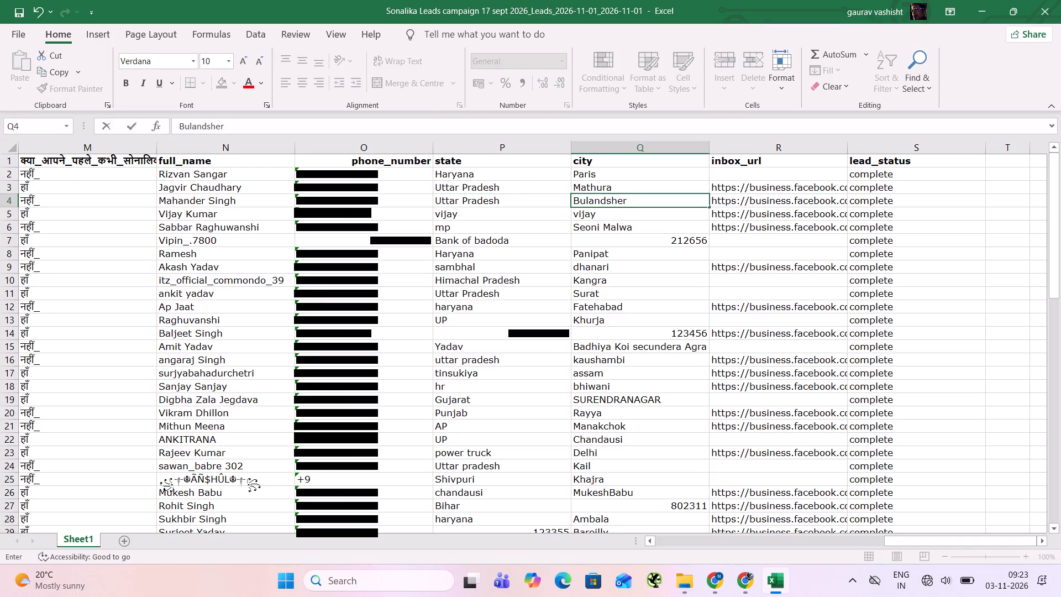
Clear the invalid city and state entries in row 5.
{"action": "key", "text": "Down"}
{"action": "key", "text": "BackSpace"}
{"action": "key", "text": "Left"}
{"action": "key", "text": "BackSpace"}
Replace the abbreviated state in row 6 with Madhya Pradesh.
{"action": "key", "text": "Down"}
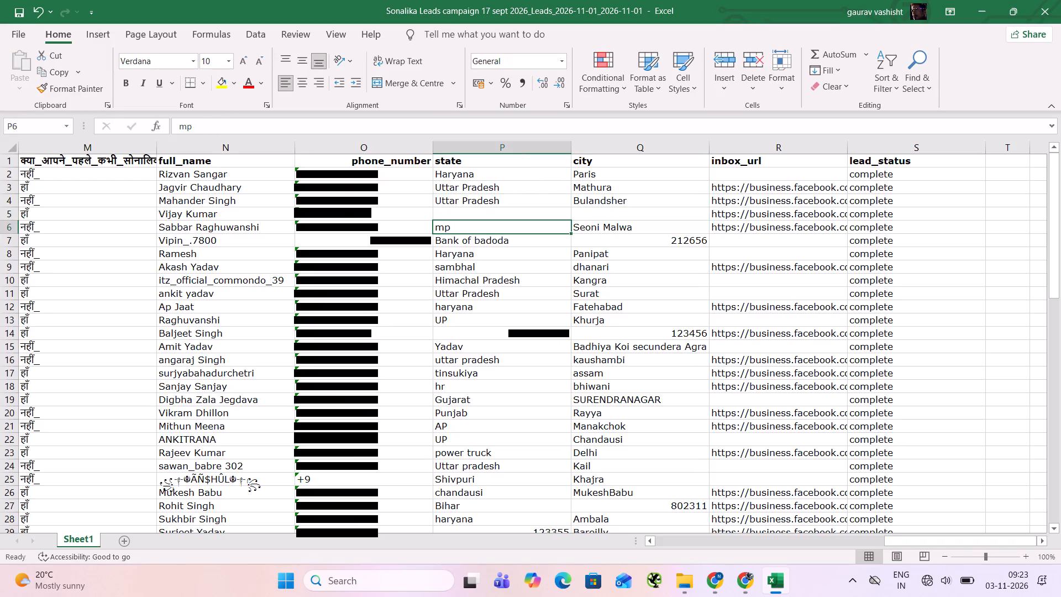
{"action": "type", "text": "Madhya"}
{"action": "key", "text": "space"}
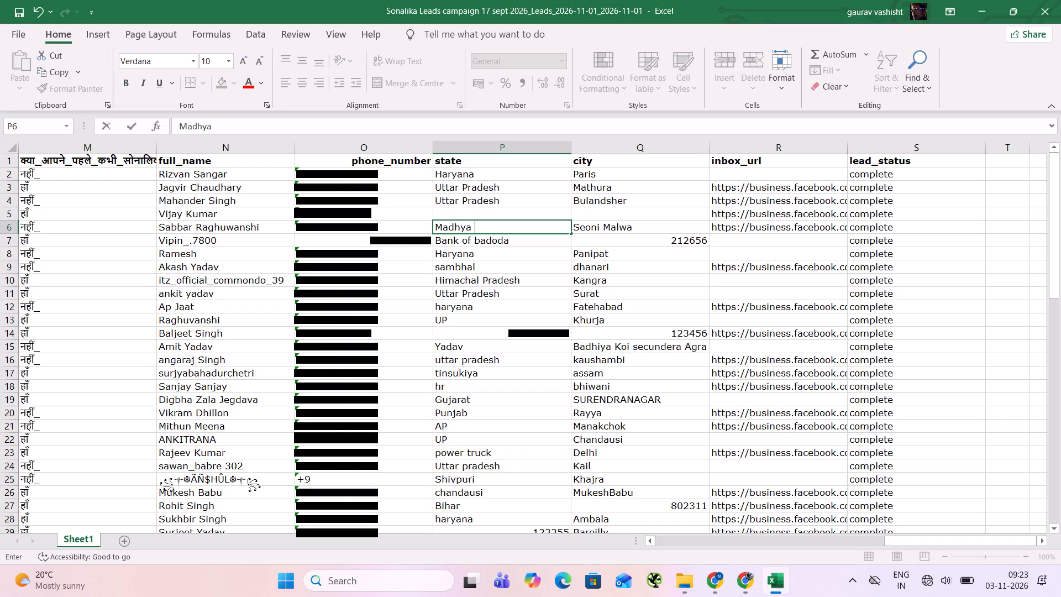
{"action": "key", "text": "shift+p"}
{"action": "type", "text": "radesh"}
Clear the invalid state and city entries in row 7.
{"action": "key", "text": "Down"}
{"action": "key", "text": "BackSpace"}
{"action": "key", "text": "Right"}
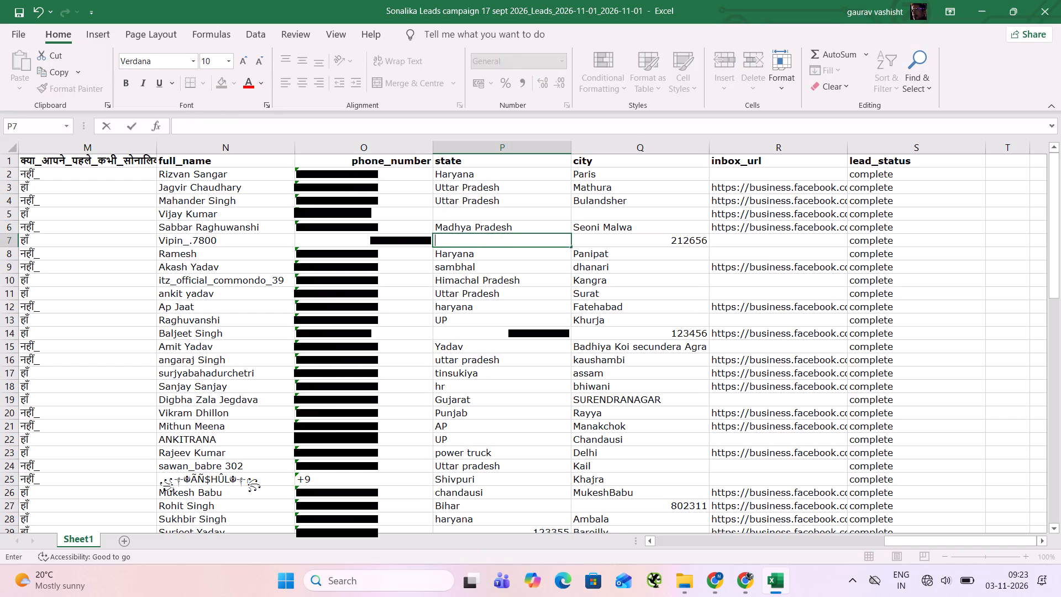
{"action": "key", "text": "BackSpace"}
Clear the city in row 9 and set its state to Uttar Pradesh.
{"action": "key", "text": "Down"}
{"action": "key", "text": "Down"}
{"action": "key", "text": "BackSpace"}
{"action": "key", "text": "Left"}
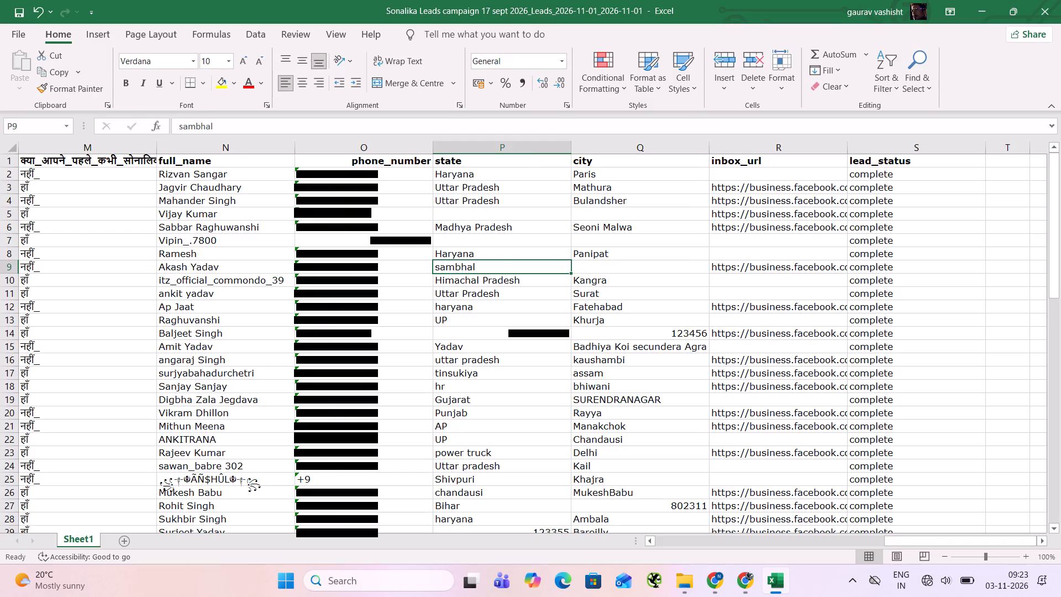
{"action": "type", "text": "Uttar"}
{"action": "key", "text": "space"}
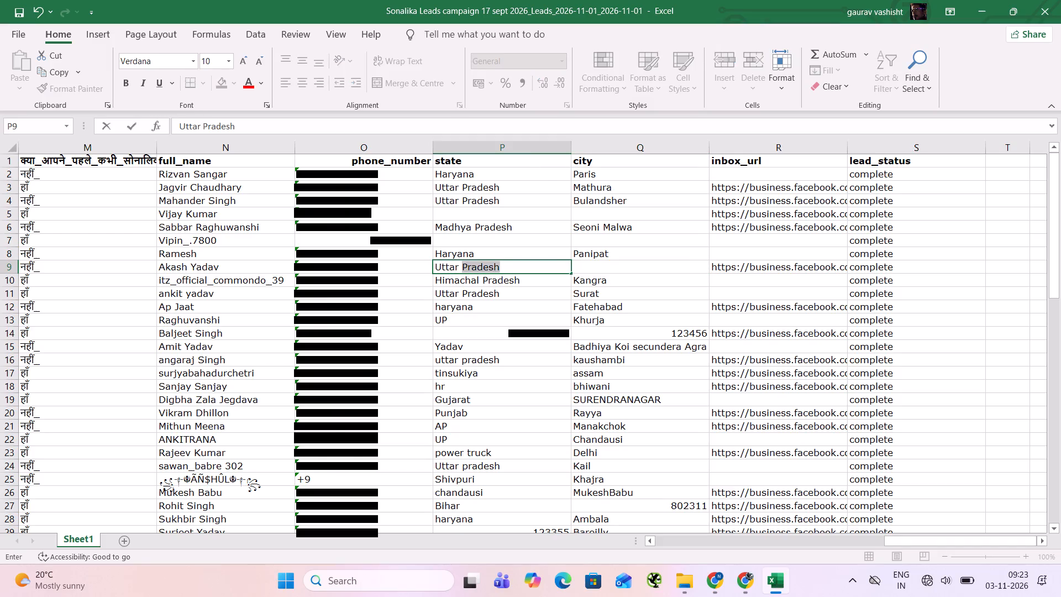
{"action": "key", "text": "Return"}
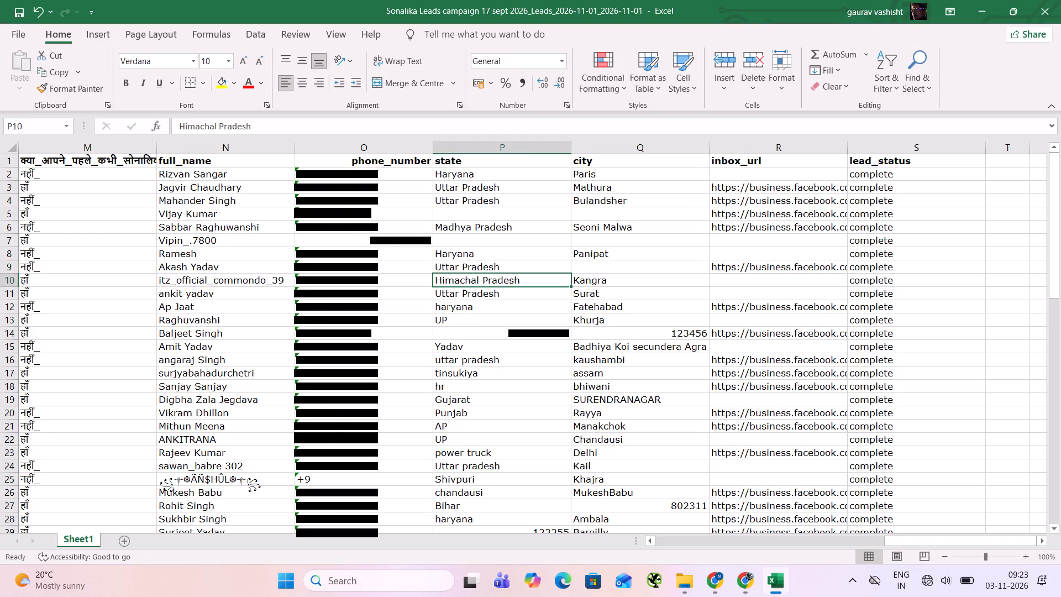
Copy the Uttar Pradesh state from row 9 into the state cell of row 13.
{"action": "key", "text": "Up"}
{"action": "key", "text": "ctrl+c"}
{"action": "key", "text": "Down"}
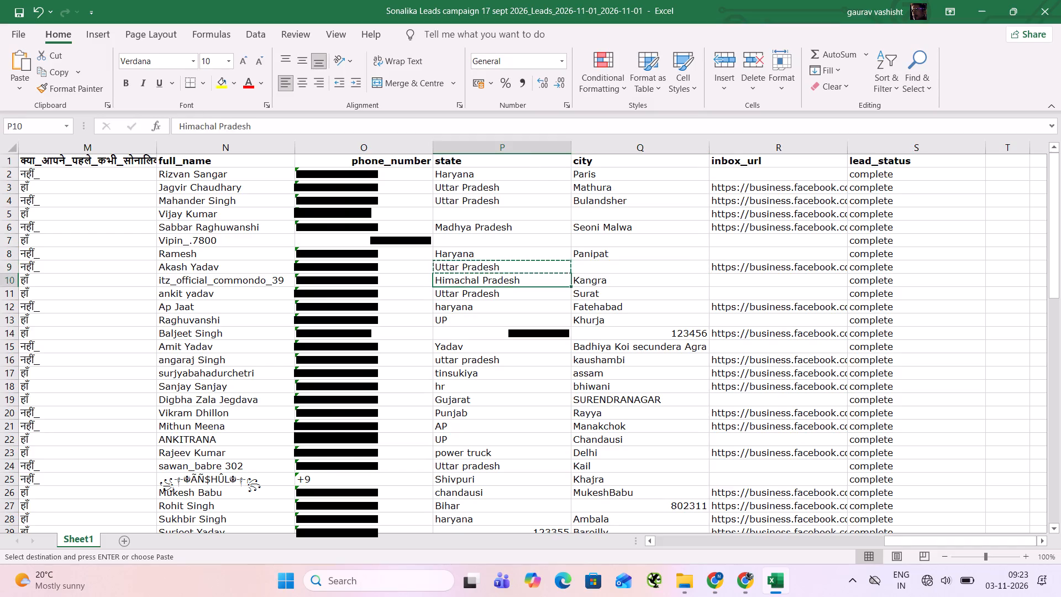
{"action": "key", "text": "Down"}
{"action": "key", "text": "Down"}
{"action": "key", "text": "Down"}
{"action": "key", "text": "ctrl+v"}
Set the state in row 12 to Haryana with a capital H.
{"action": "key", "text": "Up"}
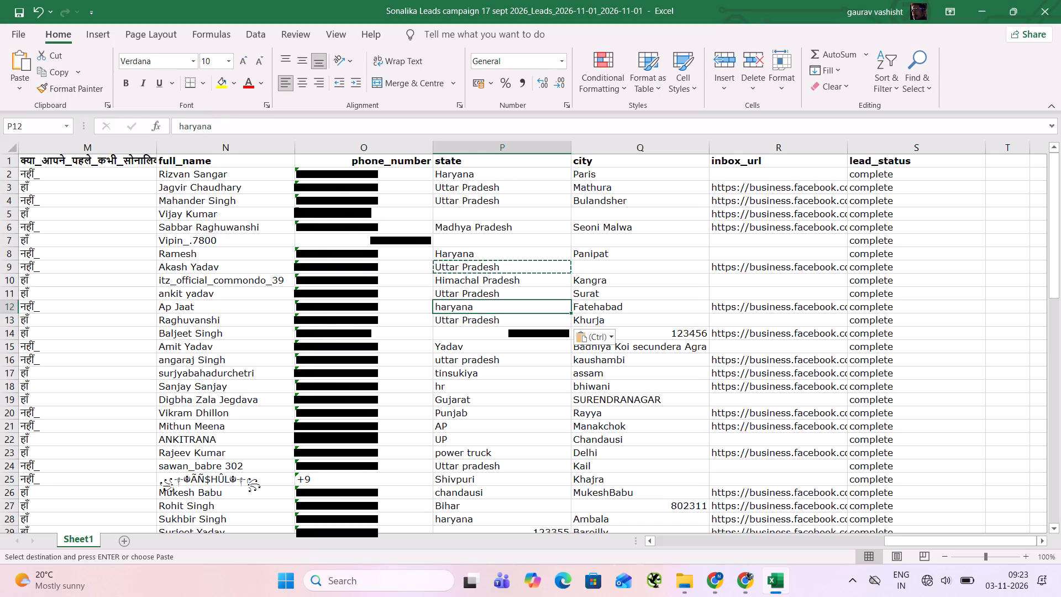
{"action": "type", "text": "Haryana"}
{"action": "key", "text": "Right"}
Clear the invalid state and city entries in rows 14 and 15.
{"action": "key", "text": "Down"}
{"action": "key", "text": "Down"}
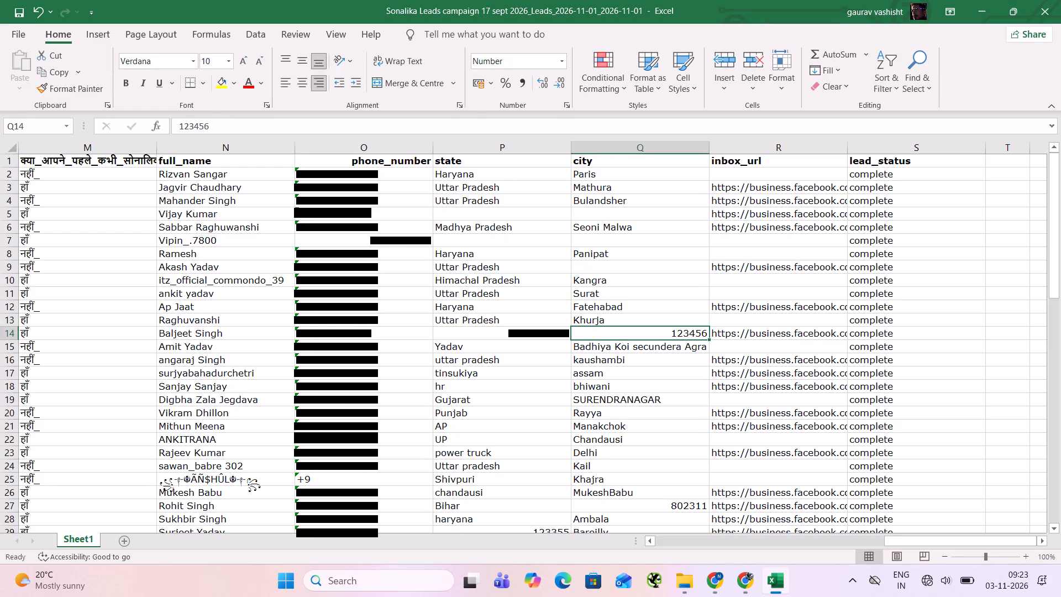
{"action": "key", "text": "BackSpace"}
{"action": "key", "text": "Left"}
{"action": "key", "text": "BackSpace"}
{"action": "key", "text": "Down"}
{"action": "key", "text": "BackSpace"}
{"action": "key", "text": "Right"}
{"action": "key", "text": "BackSpace"}
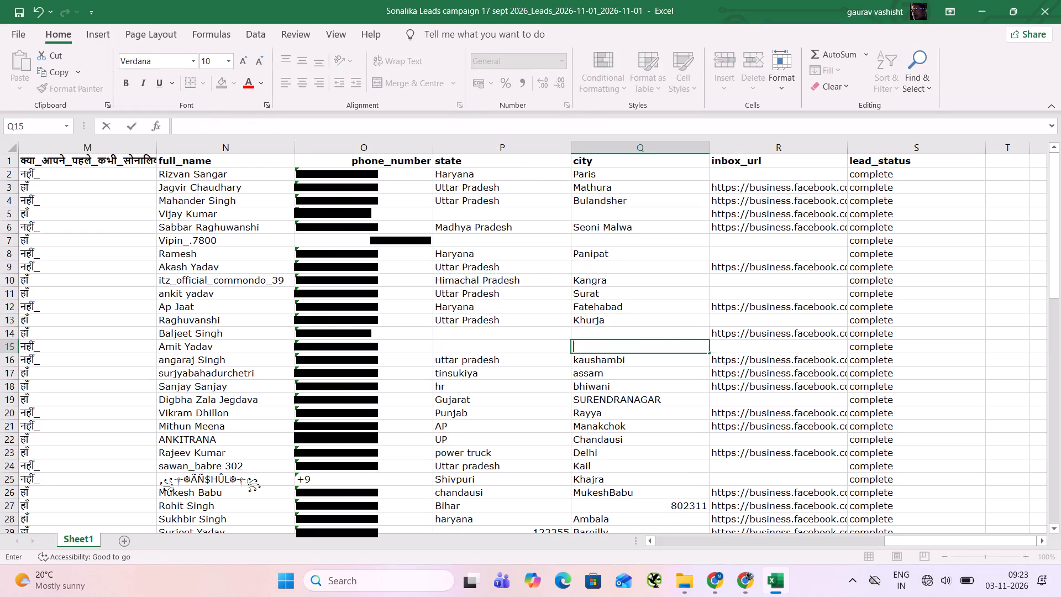
Set row 16's city to Kausambhi and its state to Uttar Pradesh, and save the workbook.
{"action": "key", "text": "Down"}
{"action": "type", "text": "Kausambhi"}
{"action": "key", "text": "Left"}
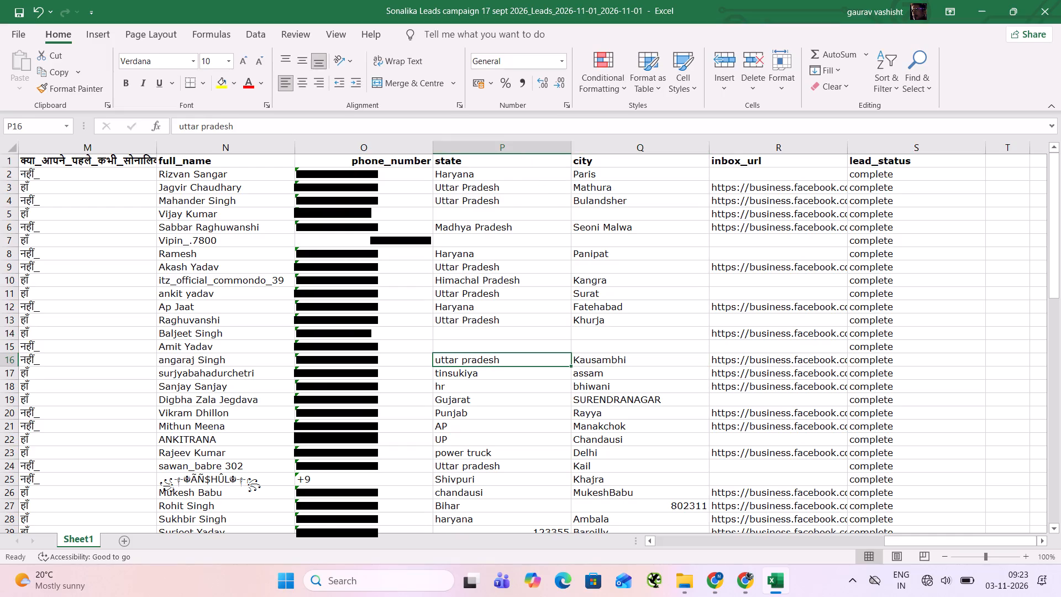
{"action": "type", "text": "Uttar"}
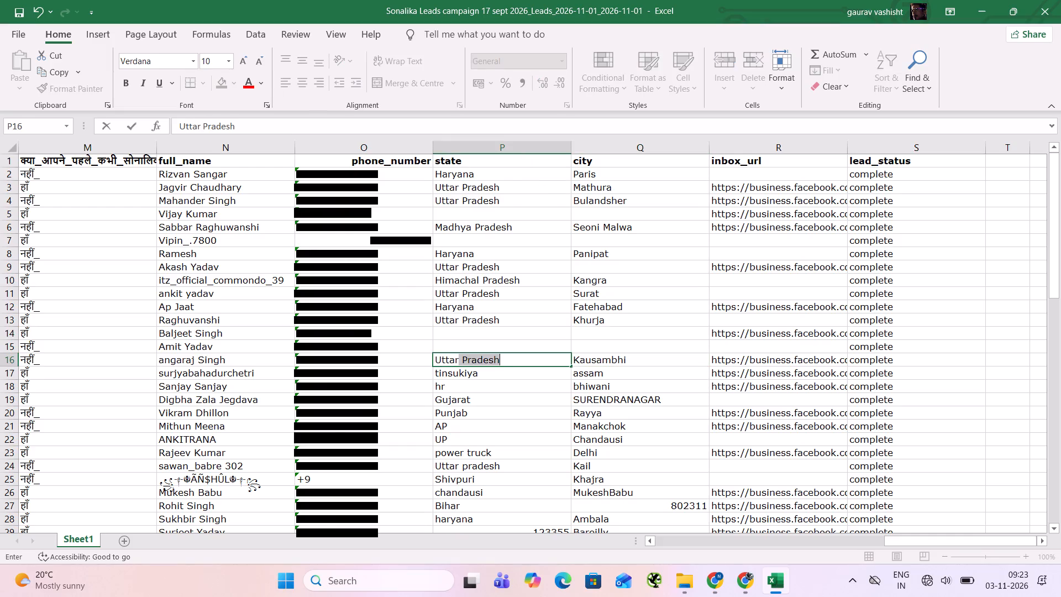
{"action": "key", "text": "space"}
{"action": "key", "text": "Return"}
{"action": "key", "text": "ctrl+s"}
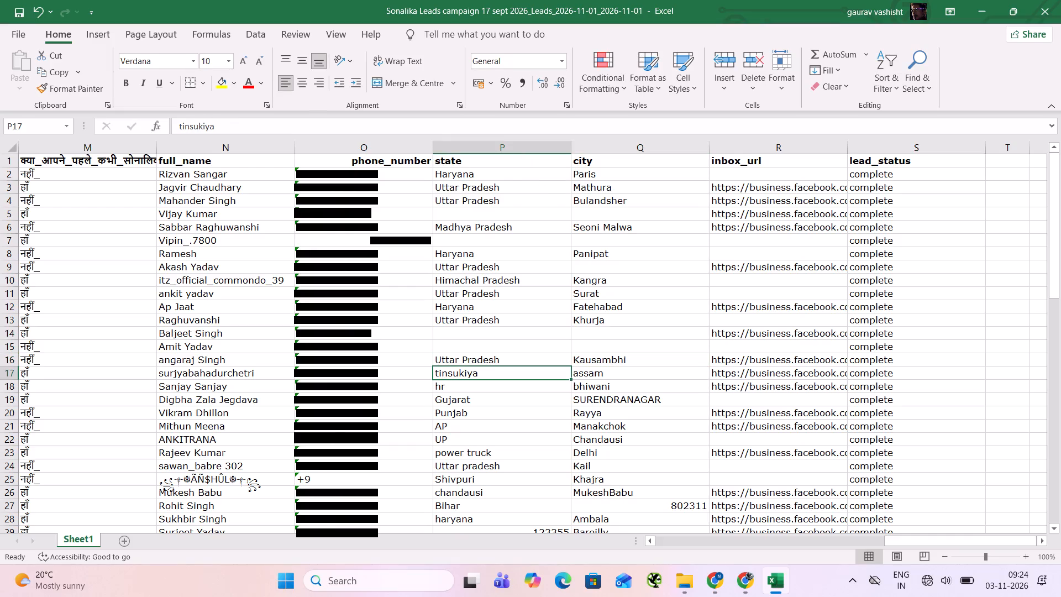
Fill row 17's state with Uttar Pradesh from the row above and clear its city.
{"action": "key", "text": "ctrl+d"}
{"action": "key", "text": "Right"}
{"action": "key", "text": "BackSpace"}
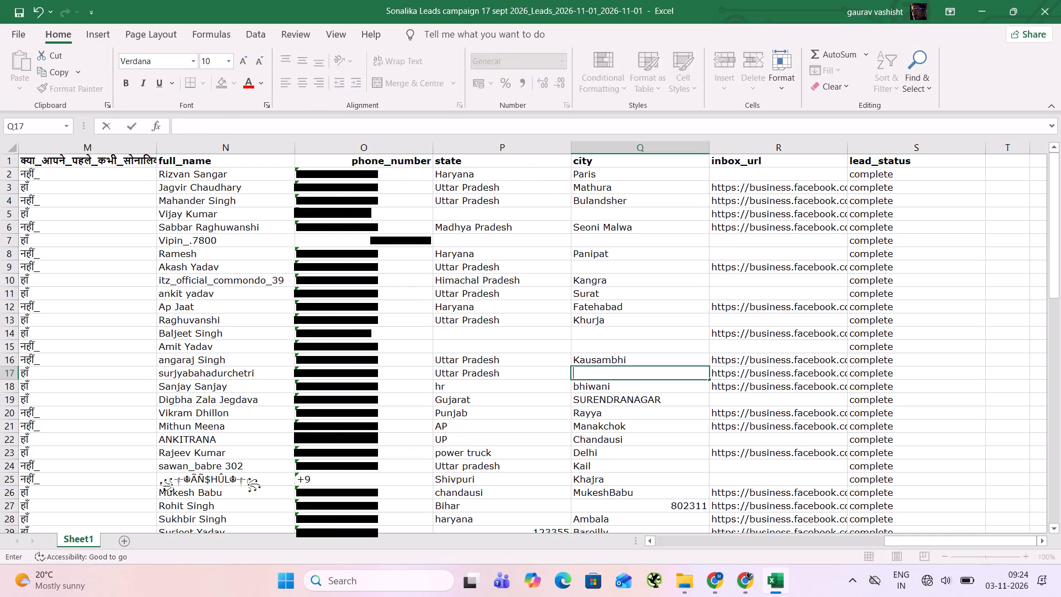
Clear the city in row 18 and replace its abbreviated state with Haryana.
{"action": "key", "text": "Down"}
{"action": "key", "text": "BackSpace"}
{"action": "key", "text": "Left"}
{"action": "type", "text": "HHaryana"}
{"action": "key", "text": "BackSpace"}
{"action": "key", "text": "BackSpace"}
{"action": "key", "text": "BackSpace"}
{"action": "key", "text": "BackSpace"}
{"action": "key", "text": "BackSpace"}
{"action": "key", "text": "BackSpace"}
{"action": "key", "text": "BackSpace"}
{"action": "key", "text": "BackSpace"}
{"action": "key", "text": "BackSpace"}
{"action": "key", "text": "BackSpace"}
{"action": "key", "text": "BackSpace"}
{"action": "key", "text": "BackSpace"}
{"action": "key", "text": "BackSpace"}
{"action": "key", "text": "BackSpace"}
{"action": "key", "text": "BackSpace"}
{"action": "key", "text": "BackSpace"}
{"action": "key", "text": "BackSpace"}
{"action": "key", "text": "BackSpace"}
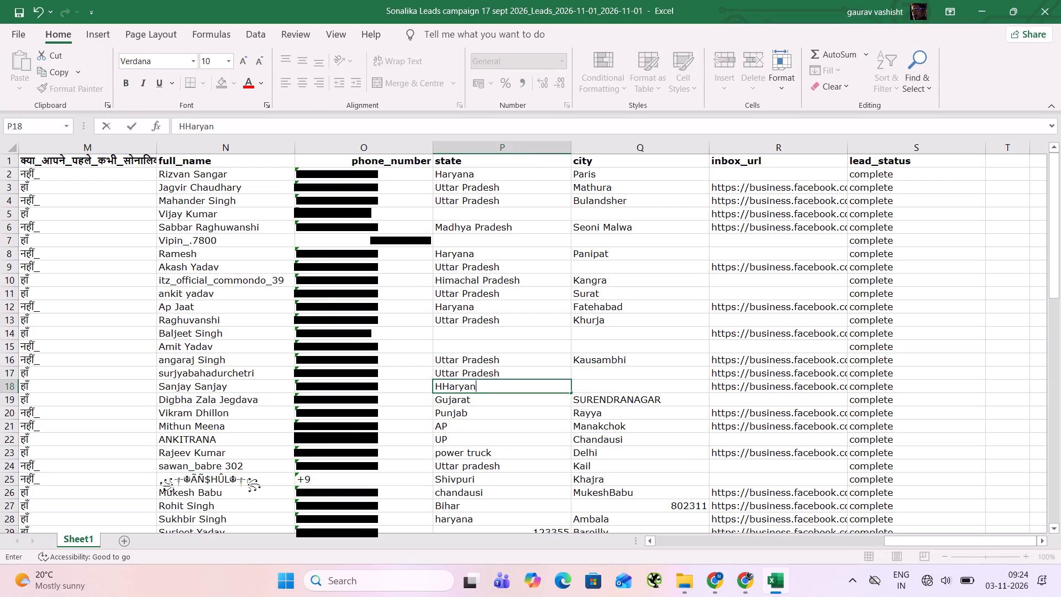
{"action": "type", "text": "Haryana"}
Clear the city entries in rows 19 and 20.
{"action": "key", "text": "Down"}
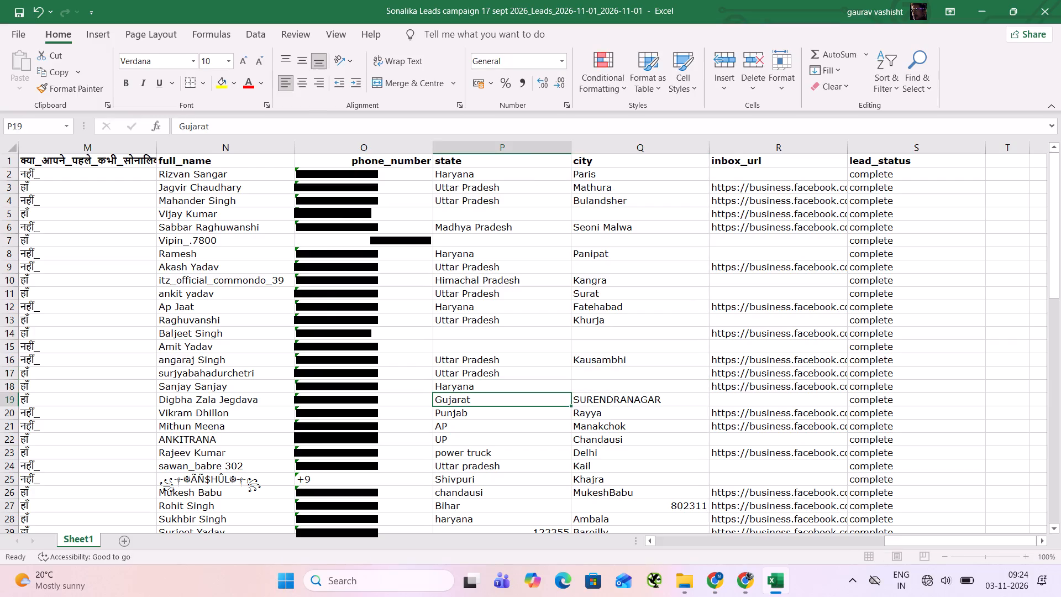
{"action": "key", "text": "Right"}
{"action": "key", "text": "BackSpace"}
{"action": "key", "text": "Down"}
{"action": "key", "text": "BackSpace"}
{"action": "key", "text": "Left"}
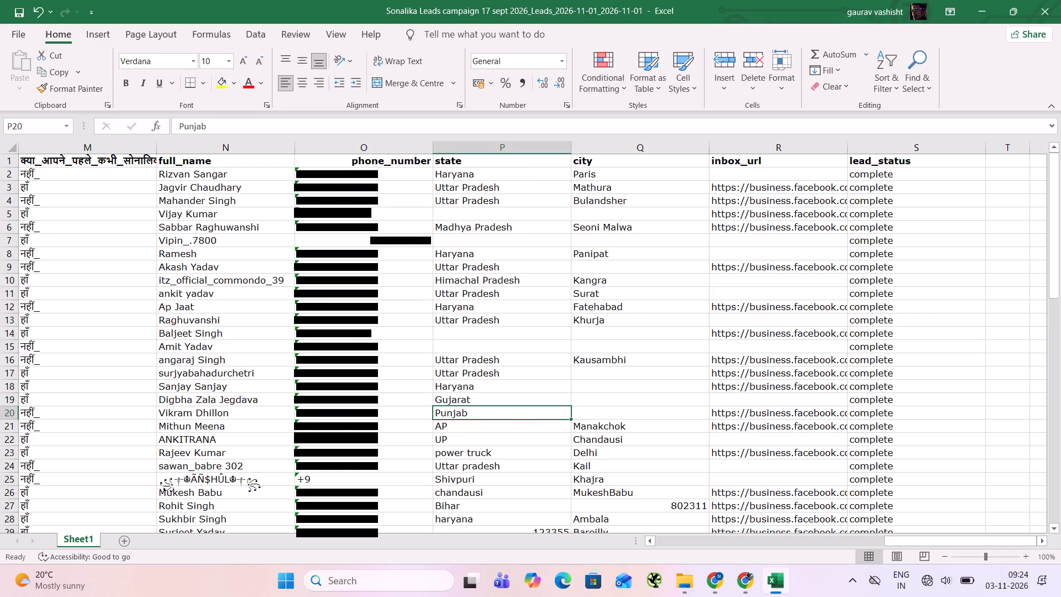
Replace the abbreviated states with Andhra Pradesh in row 21 and Uttar Pradesh in row 22.
{"action": "key", "text": "Down"}
{"action": "type", "text": "Andhra"}
{"action": "key", "text": "space"}
{"action": "key", "text": "Return"}
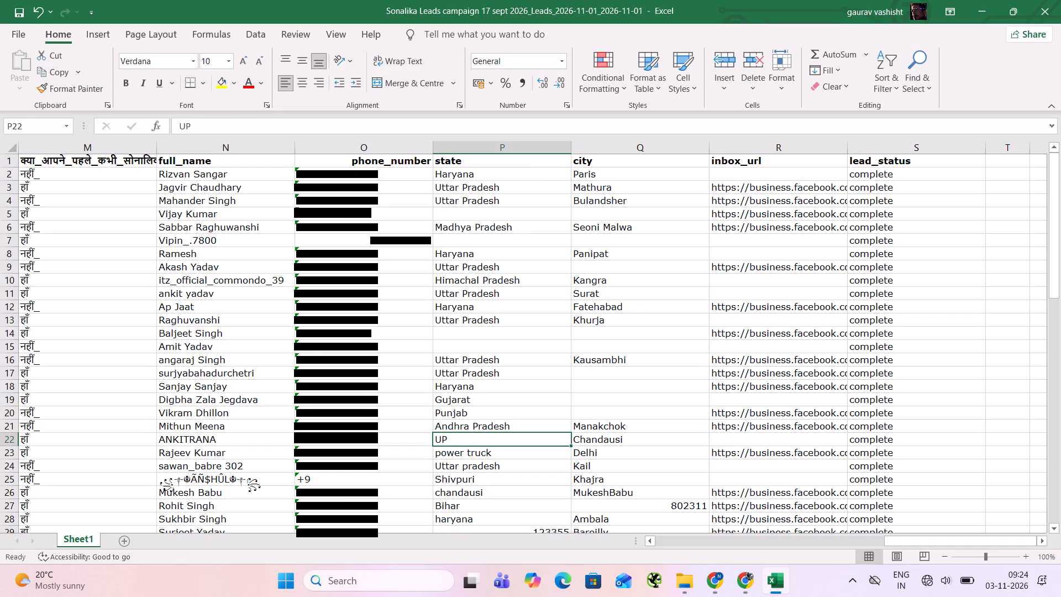
{"action": "type", "text": "Uttar"}
{"action": "key", "text": "space"}
{"action": "key", "text": "Return"}
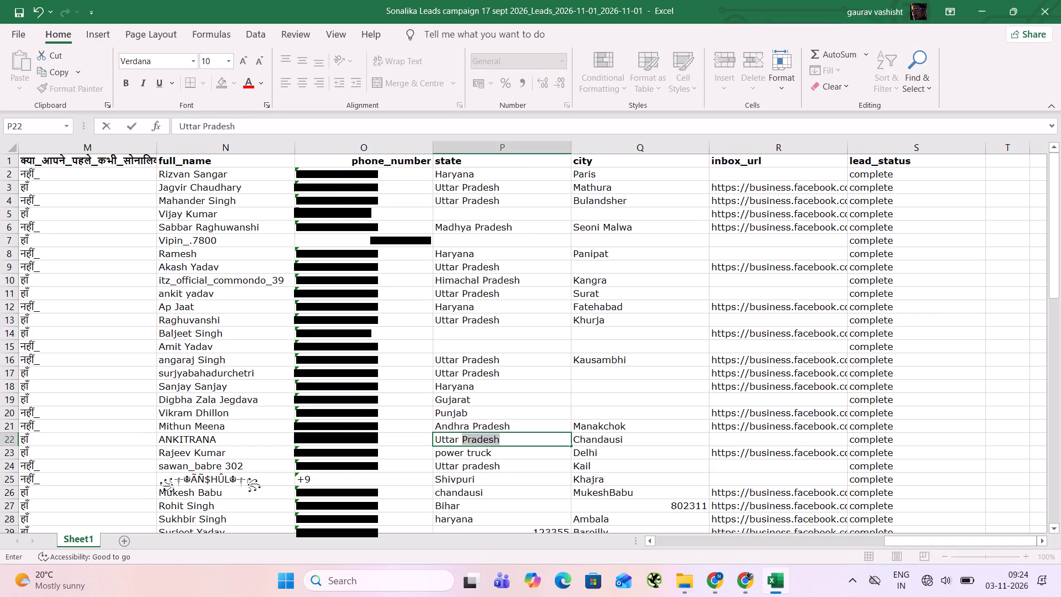
Move Delhi from the city cell into the state cell of row 23, overwriting the invalid state entry.
{"action": "key", "text": "Right"}
{"action": "key", "text": "ctrl+x"}
{"action": "key", "text": "Left"}
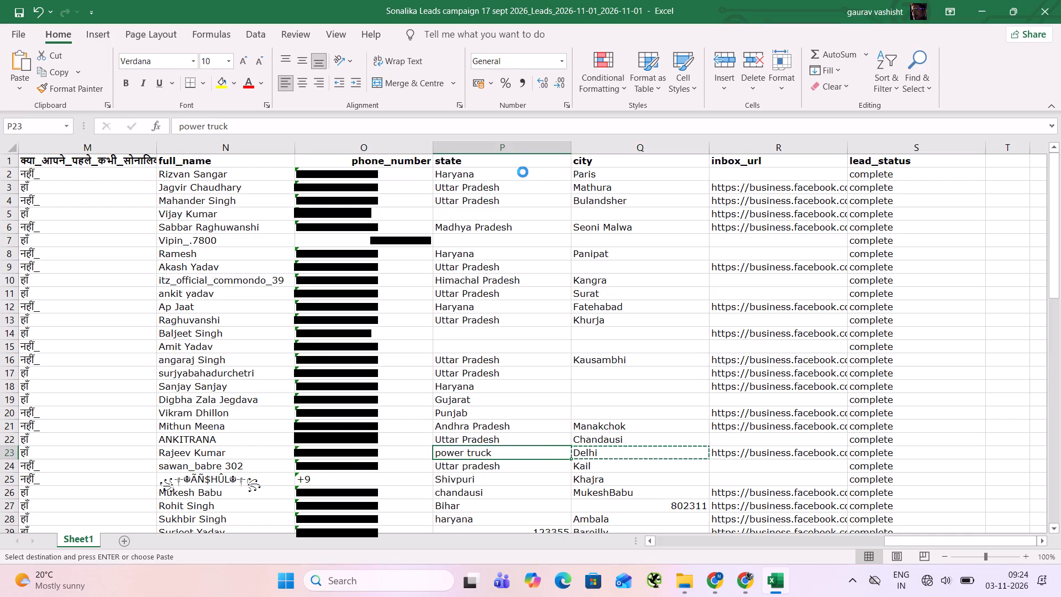
{"action": "key", "text": "ctrl+c"}
{"action": "key", "text": "Right"}
{"action": "key", "text": "ctrl+x"}
{"action": "key", "text": "Left"}
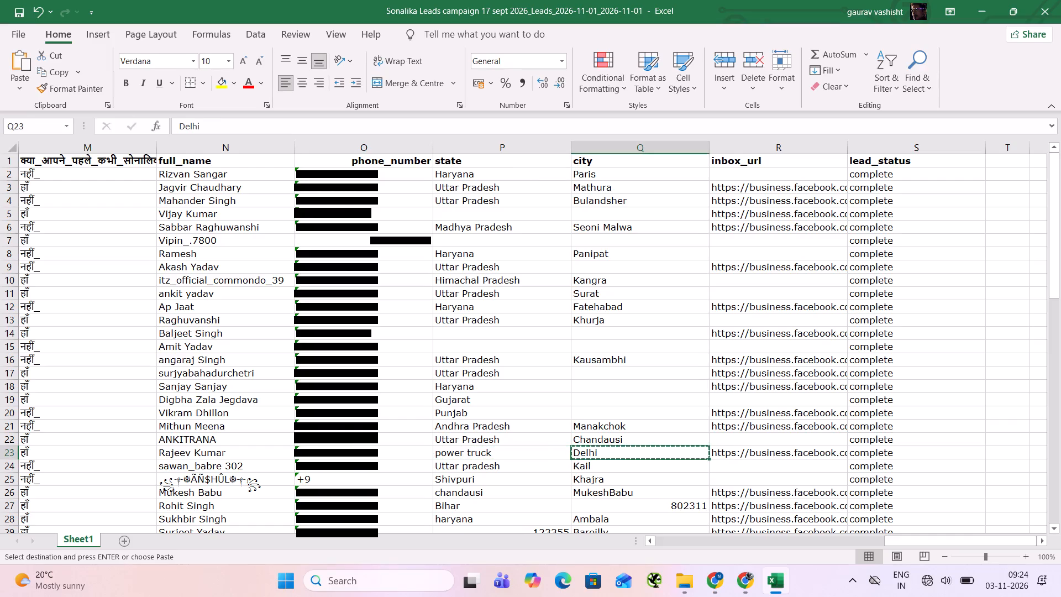
{"action": "key", "text": "ctrl+v"}
Copy Uttar Pradesh from row 22 into row 24's state and clear row 24's city.
{"action": "key", "text": "Down"}
{"action": "key", "text": "Up"}
{"action": "key", "text": "Up"}
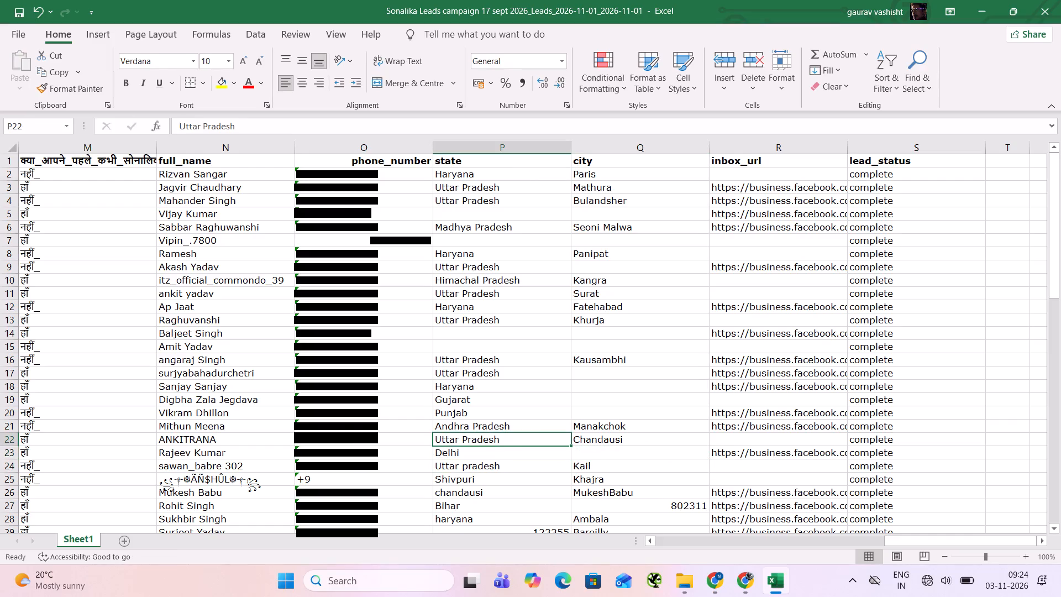
{"action": "key", "text": "ctrl+c"}
{"action": "key", "text": "Down"}
{"action": "key", "text": "Down"}
{"action": "key", "text": "ctrl+v"}
{"action": "key", "text": "Right"}
{"action": "key", "text": "BackSpace"}
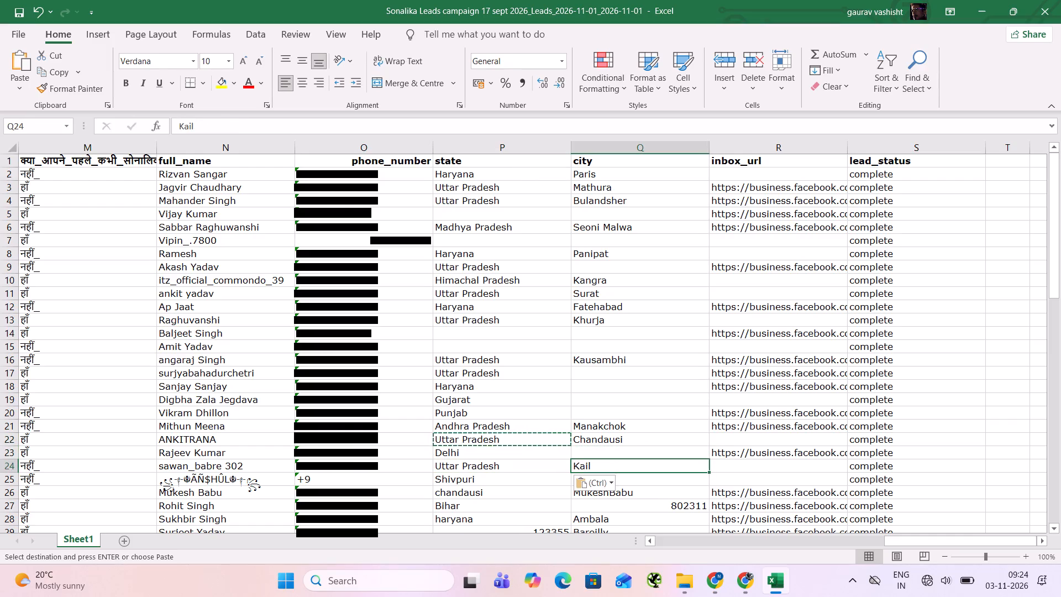
In row 25, replace the city with Shivpuri moved from the state cell and set the state to Madhya Pradesh.
{"action": "key", "text": "Down"}
{"action": "key", "text": "BackSpace"}
{"action": "key", "text": "Left"}
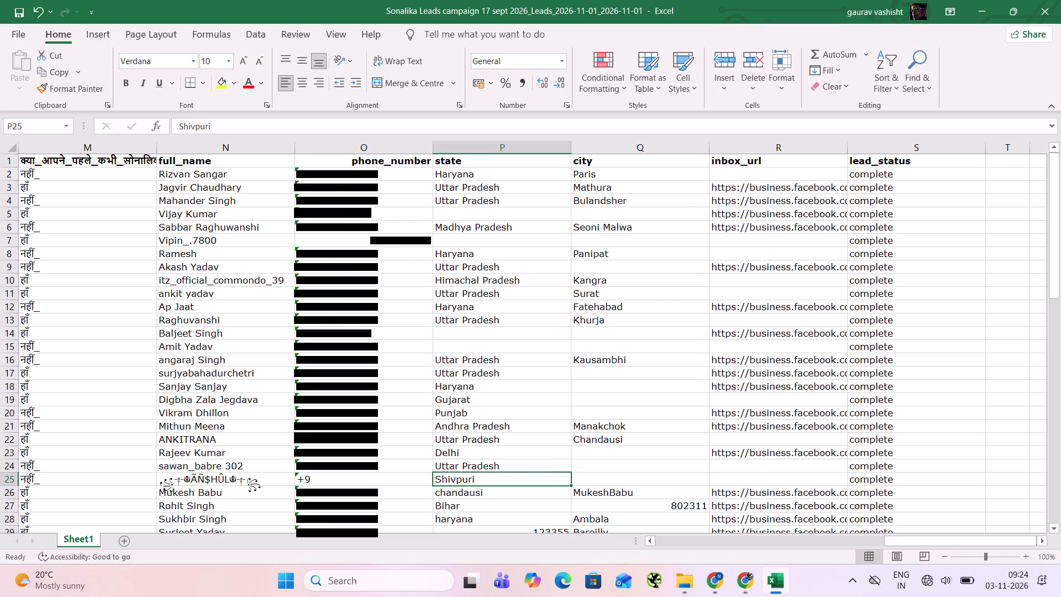
{"action": "key", "text": "ctrl+x"}
{"action": "key", "text": "Right"}
{"action": "key", "text": "ctrl+v"}
{"action": "key", "text": "Left"}
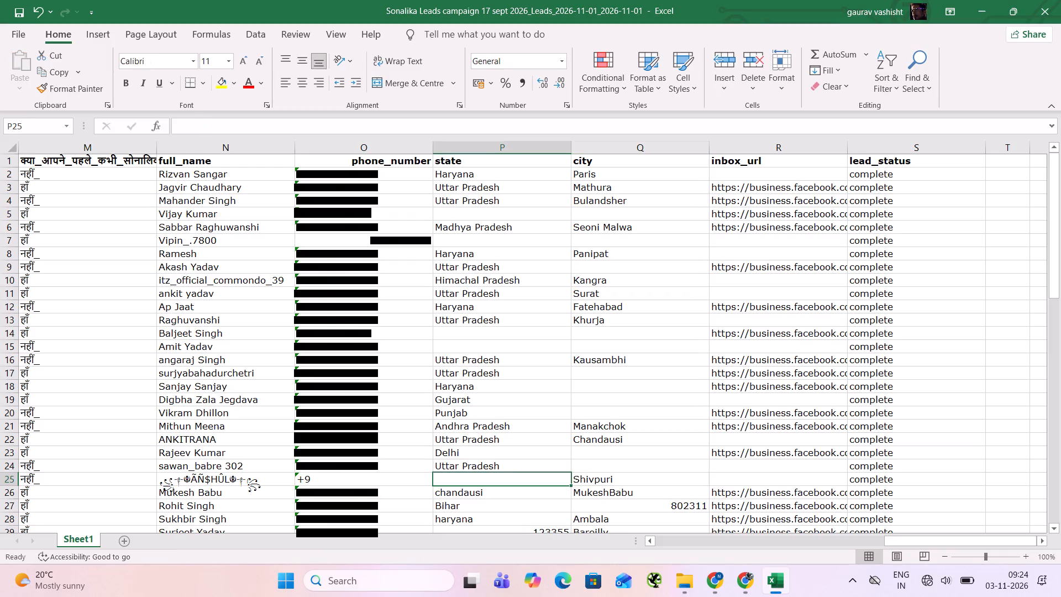
{"action": "type", "text": "Mas"}
{"action": "key", "text": "BackSpace"}
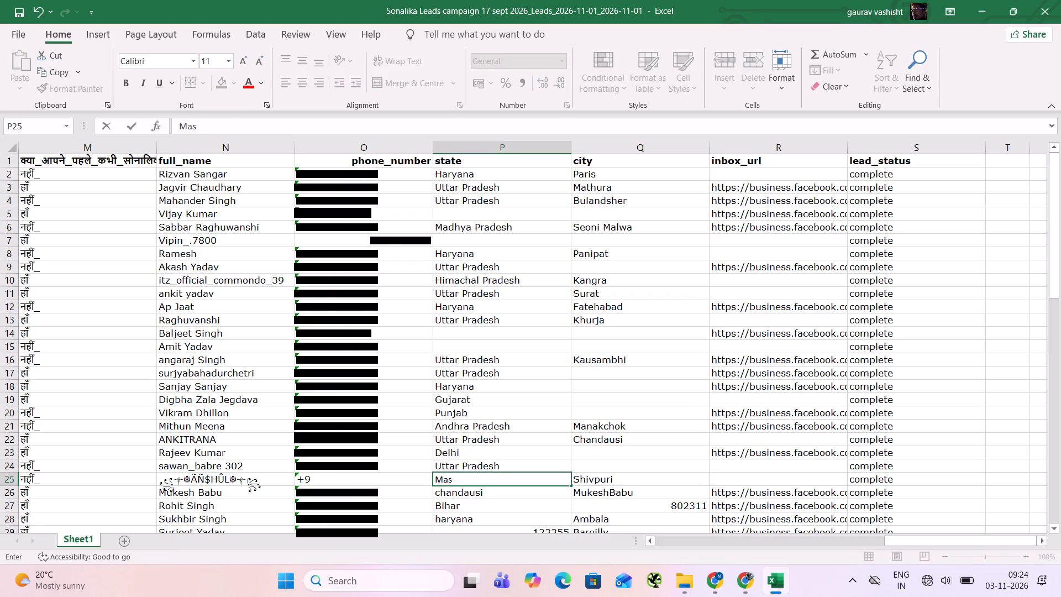
{"action": "type", "text": "dhya"}
{"action": "key", "text": "space"}
{"action": "key", "text": "Return"}
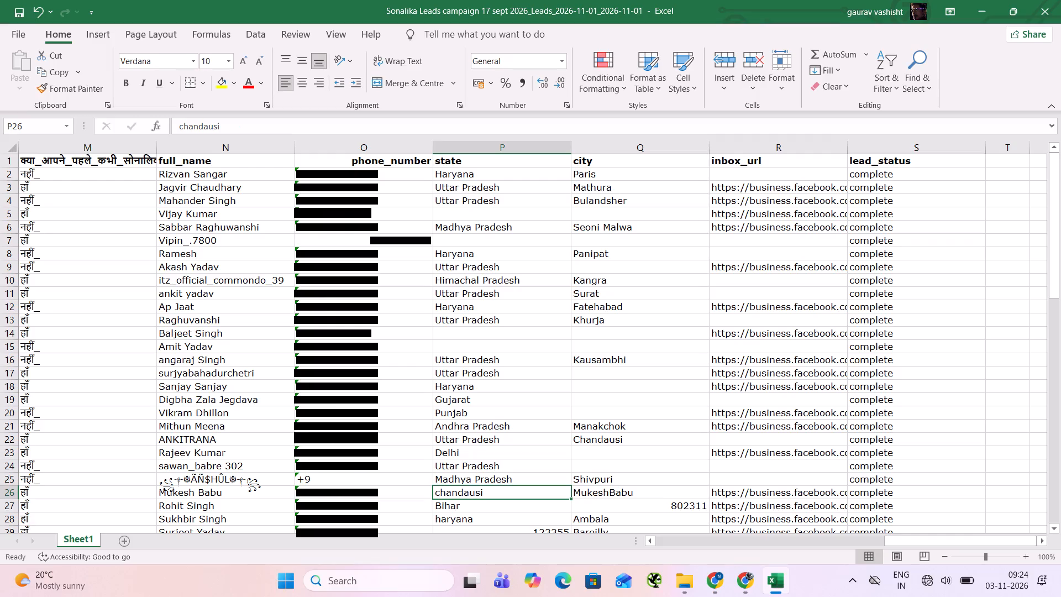
Clear both the state and city in row 26 and the numeric city entry in row 27.
{"action": "key", "text": "BackSpace"}
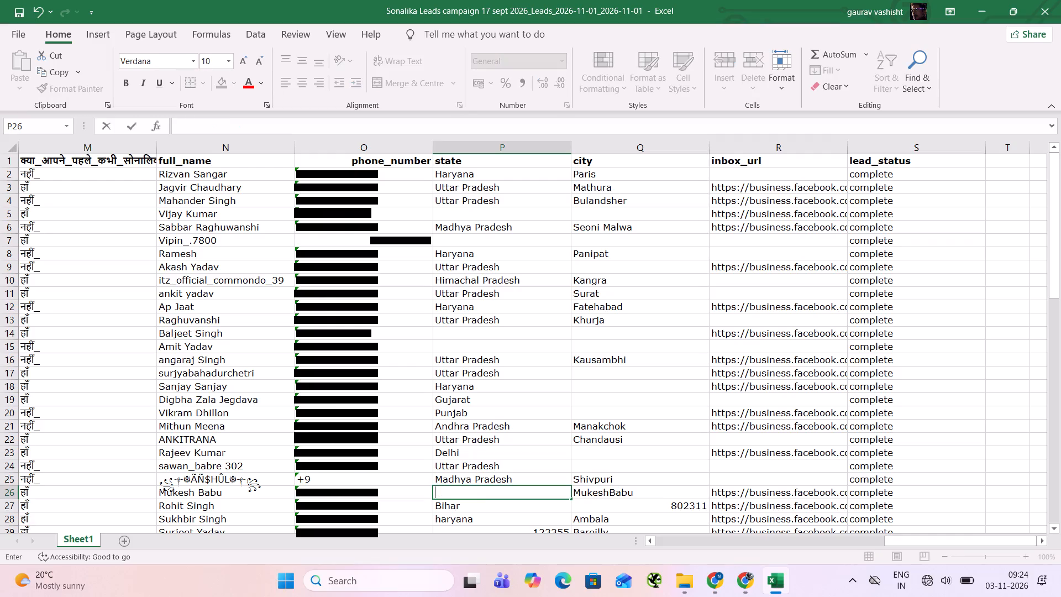
{"action": "key", "text": "Right"}
{"action": "key", "text": "BackSpace"}
{"action": "key", "text": "Down"}
{"action": "key", "text": "BackSpace"}
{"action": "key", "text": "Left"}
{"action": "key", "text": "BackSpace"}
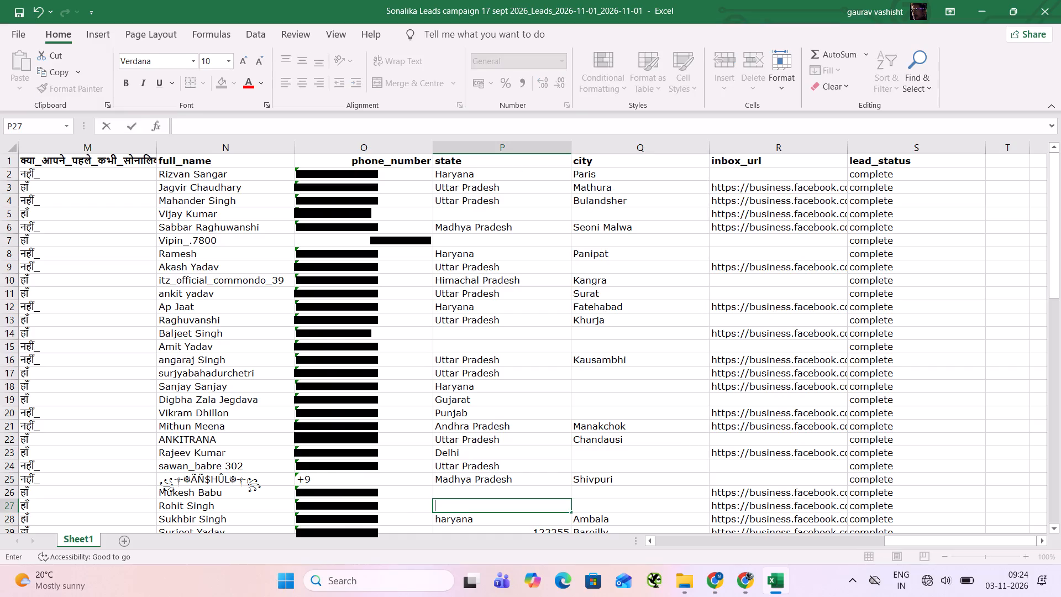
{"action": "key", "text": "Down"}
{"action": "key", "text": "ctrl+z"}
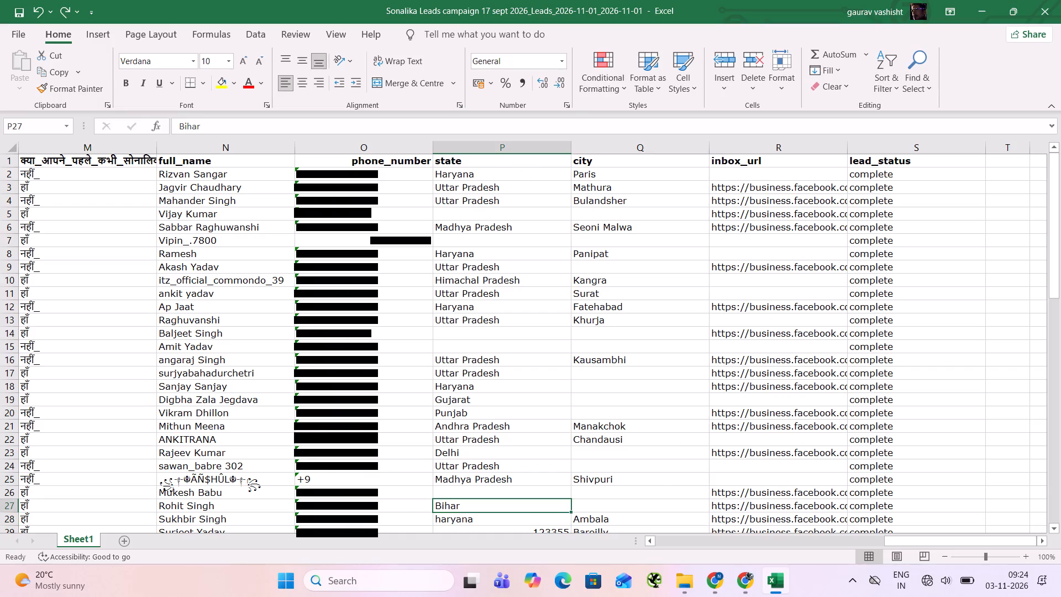
Set the state to Haryana in row 28 and to Uttar Pradesh in row 29.
{"action": "key", "text": "Down"}
{"action": "type", "text": "Haryana"}
{"action": "key", "text": "BackSpace"}
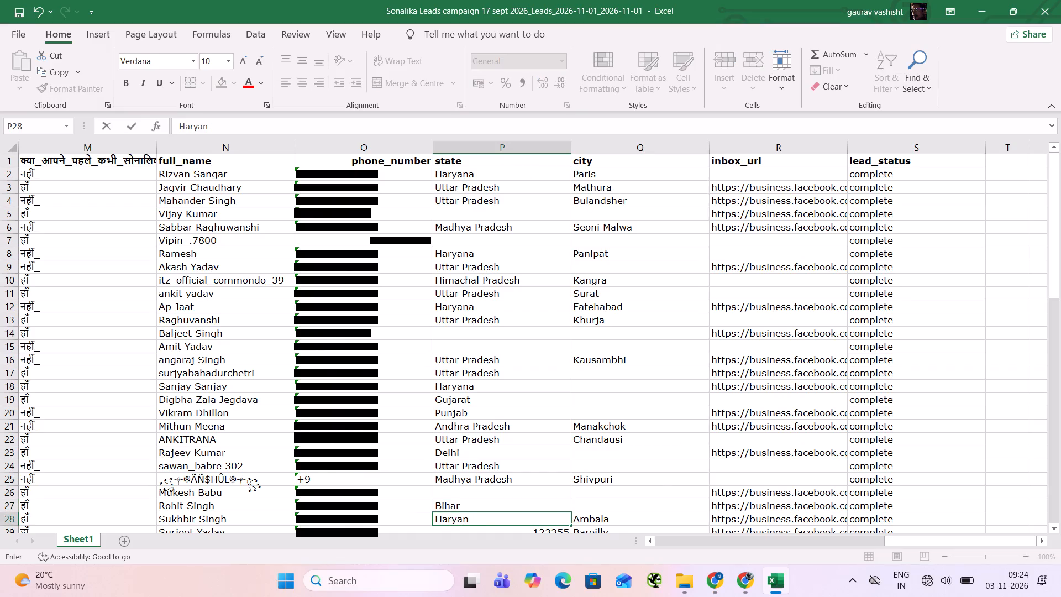
{"action": "key", "text": "a"}
{"action": "key", "text": "Down"}
{"action": "key", "text": "BackSpace"}
{"action": "type", "text": "Uttar"}
{"action": "key", "text": "space"}
{"action": "key", "text": "Return"}
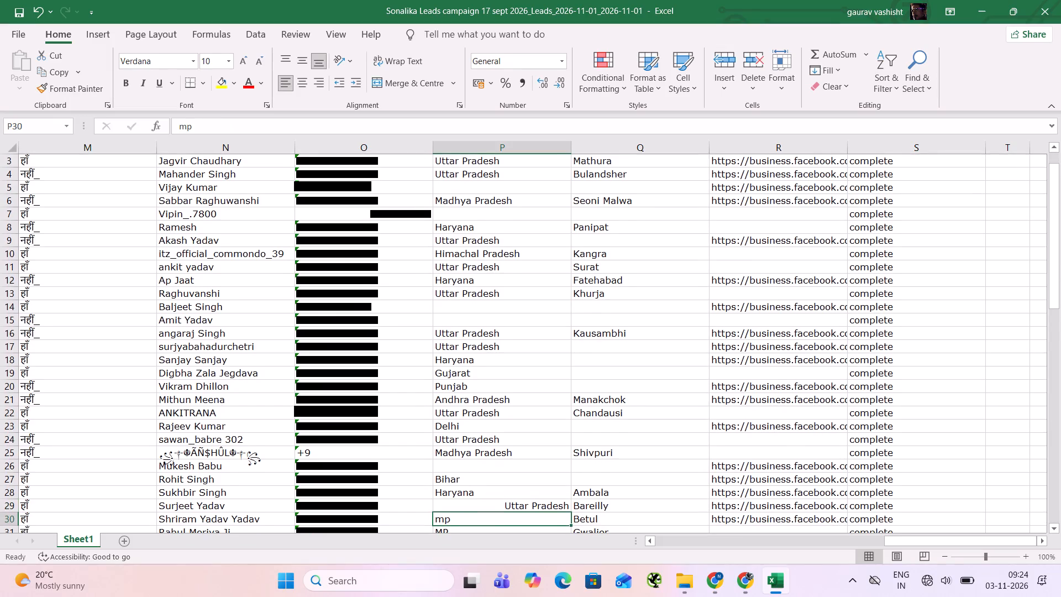
Replace the abbreviated states in rows 30 and 31 with Madhya Pradesh.
{"action": "type", "text": "Mahd"}
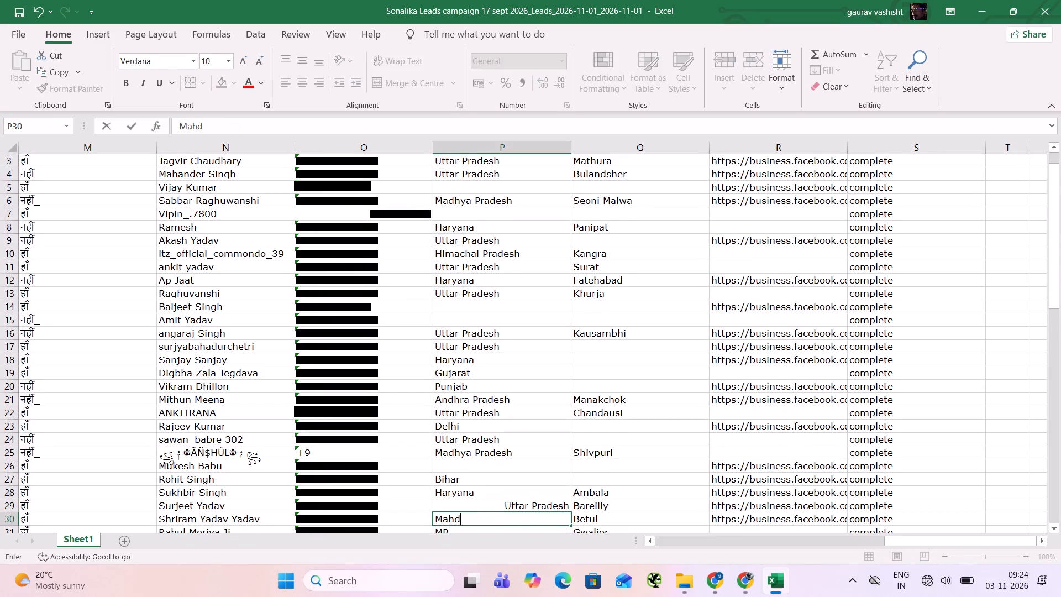
{"action": "key", "text": "BackSpace"}
{"action": "key", "text": "BackSpace"}
{"action": "type", "text": "dhya"}
{"action": "key", "text": "space"}
{"action": "key", "text": "Return"}
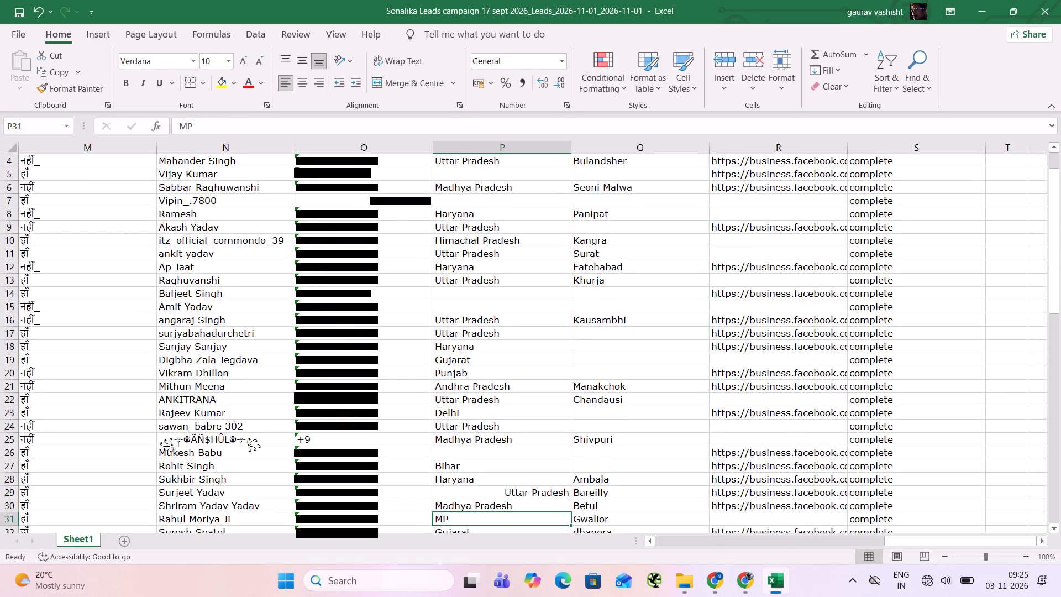
{"action": "key", "text": "Up"}
{"action": "key", "text": "ctrl+c"}
{"action": "key", "text": "Down"}
{"action": "key", "text": "ctrl+v"}
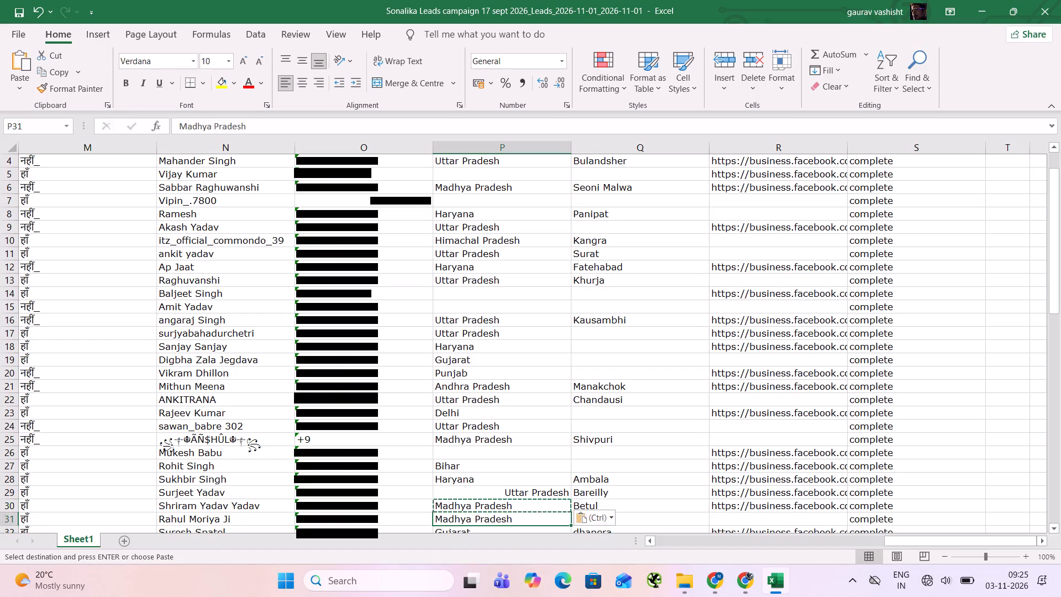
Clear the city entry in row 32.
{"action": "key", "text": "Down"}
{"action": "key", "text": "Right"}
{"action": "key", "text": "BackSpace"}
Copy Madhya Pradesh from row 31 into row 33's state, replacing the numeric entry.
{"action": "key", "text": "Down"}
{"action": "key", "text": "Left"}
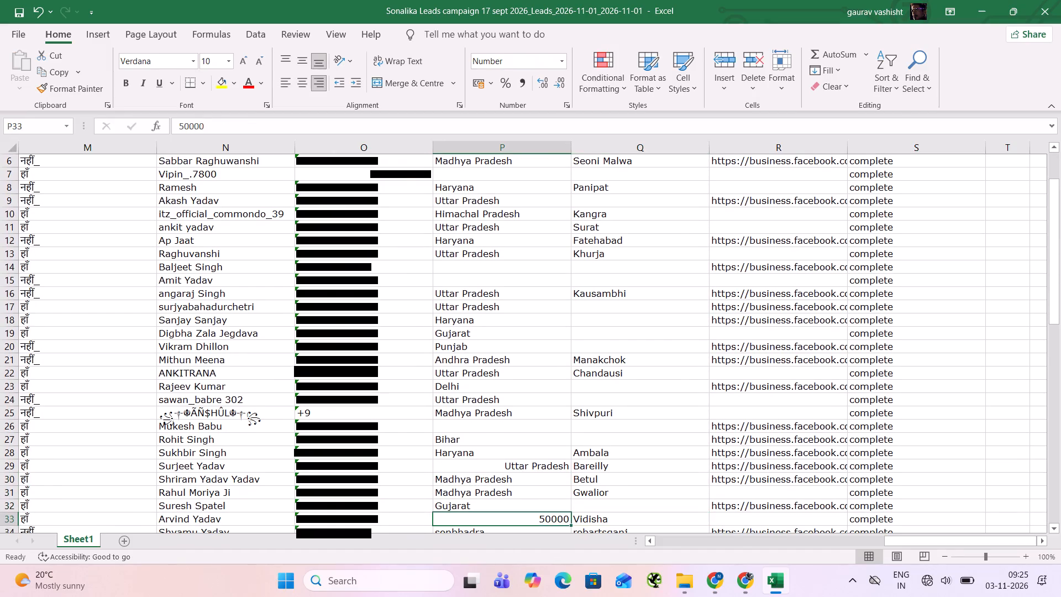
{"action": "key", "text": "Up"}
{"action": "key", "text": "Up"}
{"action": "key", "text": "ctrl+c"}
{"action": "key", "text": "Down"}
{"action": "key", "text": "Down"}
{"action": "key", "text": "ctrl+v"}
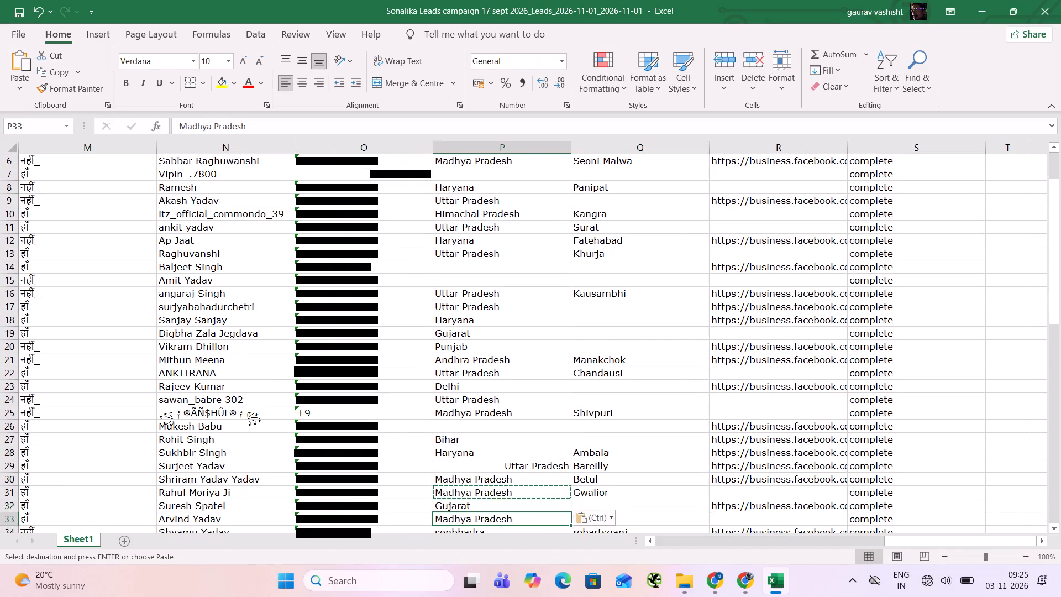
Replace row 34's state with the copied Madhya Pradesh and clear its city.
{"action": "key", "text": "Down"}
{"action": "key", "text": "ctrl+v"}
{"action": "key", "text": "Down"}
{"action": "key", "text": "Right"}
{"action": "key", "text": "Up"}
{"action": "key", "text": "BackSpace"}
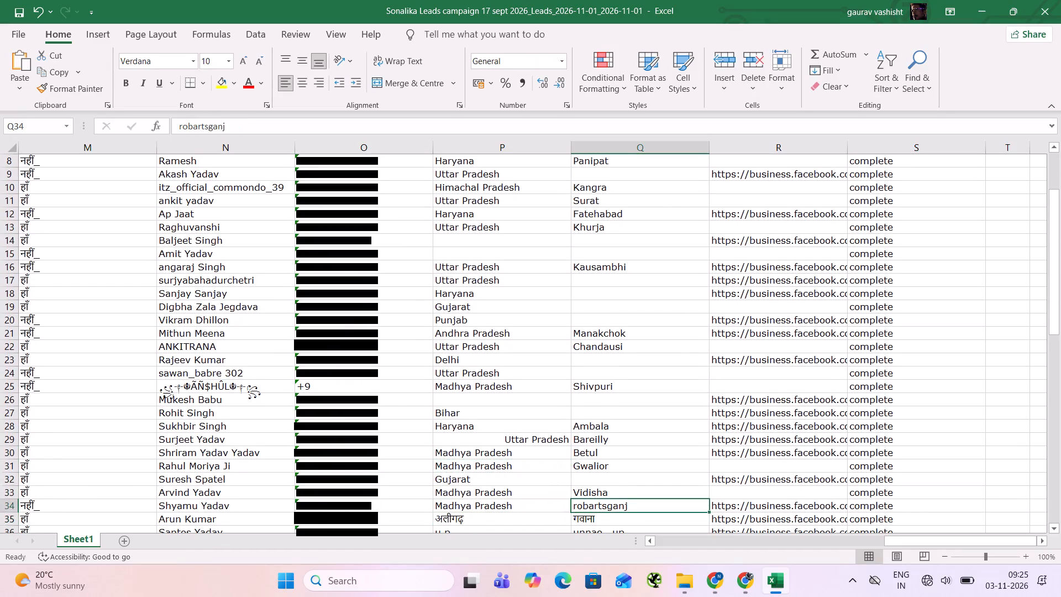
Clear row 35's city and replace its Hindi state entry with Uttar Pradesh.
{"action": "key", "text": "Down"}
{"action": "key", "text": "BackSpace"}
{"action": "key", "text": "Left"}
{"action": "key", "text": "Up"}
{"action": "key", "text": "Up"}
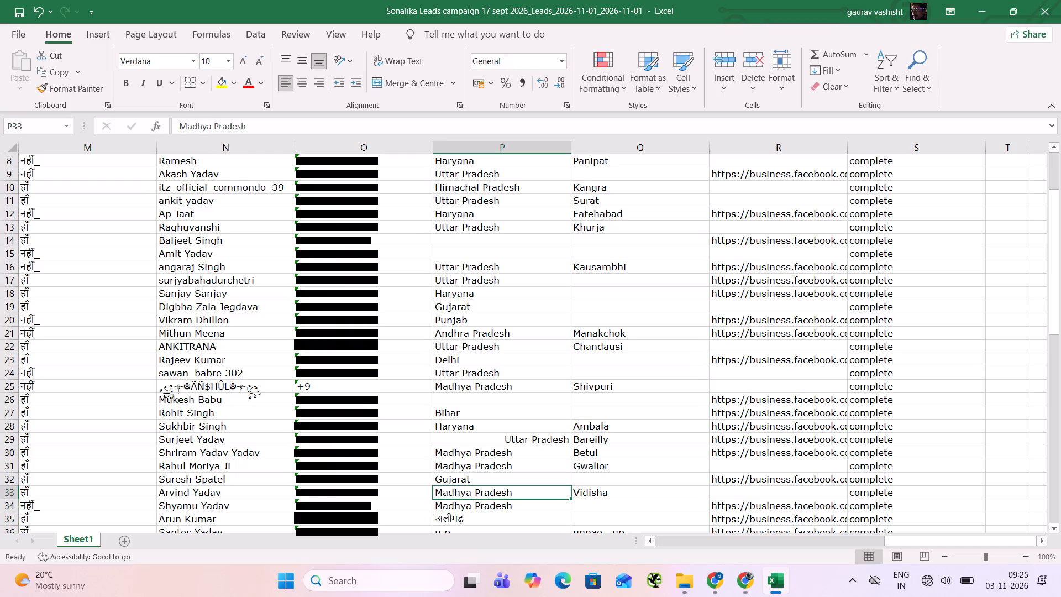
{"action": "key", "text": "Up"}
{"action": "key", "text": "Down"}
{"action": "key", "text": "Down"}
{"action": "key", "text": "Down"}
{"action": "type", "text": "Uttar"}
{"action": "key", "text": "space"}
{"action": "key", "text": "Return"}
Fill Uttar Pradesh down into the states of rows 36 and 37, and clear row 36's city.
{"action": "key", "text": "ctrl+d"}
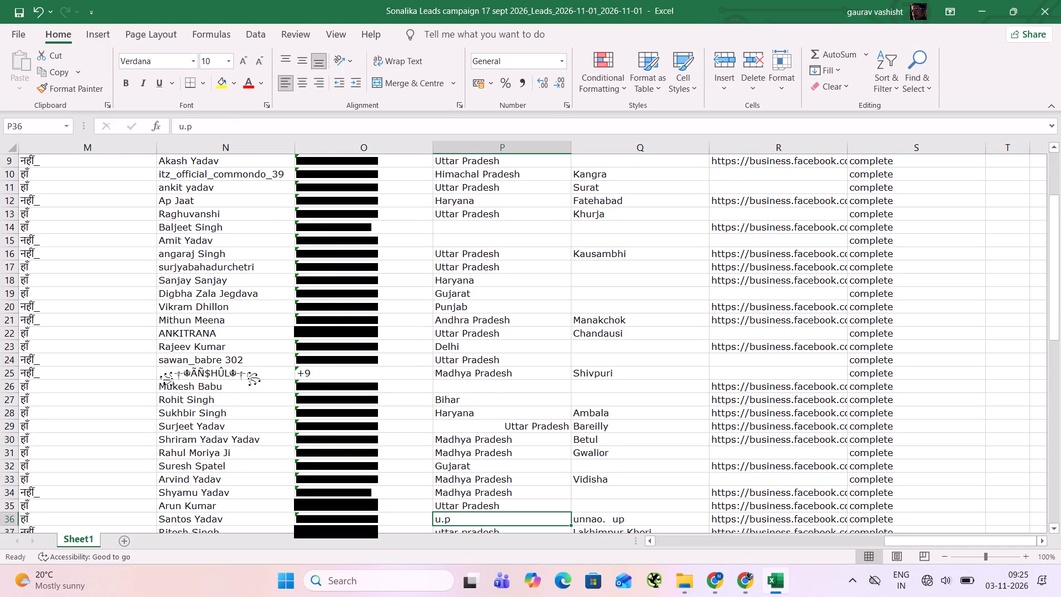
{"action": "key", "text": "Down"}
{"action": "key", "text": "ctrl+d"}
{"action": "key", "text": "Right"}
{"action": "key", "text": "Up"}
{"action": "key", "text": "BackSpace"}
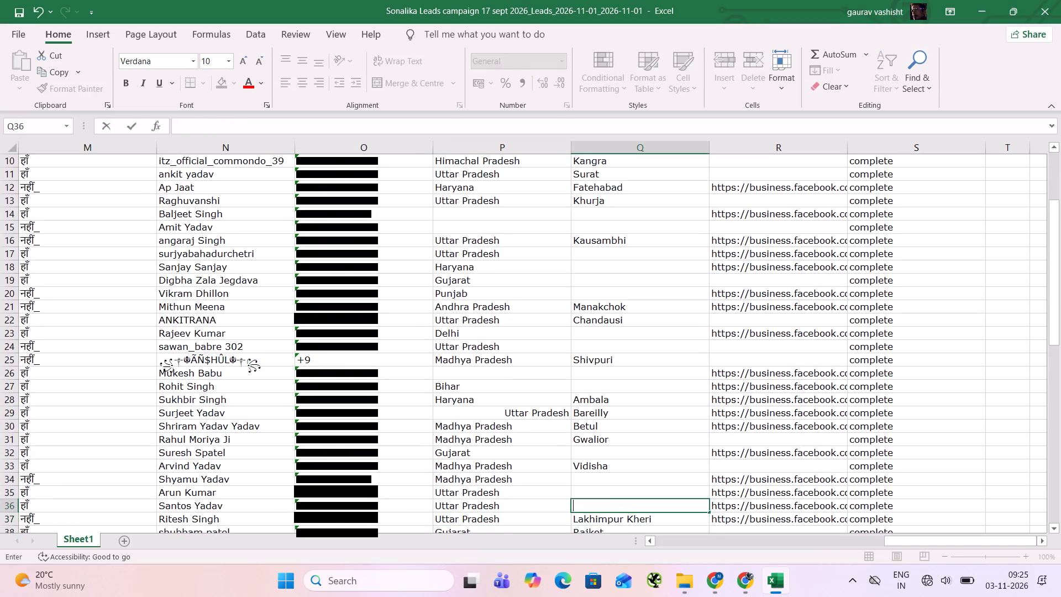
Look through the remaining state and city entries from row 37 down to row 61.
{"action": "key", "text": "Down"}
{"action": "key", "text": "Down"}
{"action": "key", "text": "Down"}
{"action": "key", "text": "Down"}
{"action": "key", "text": "Down"}
{"action": "key", "text": "Down"}
{"action": "key", "text": "Down"}
{"action": "key", "text": "Down"}
{"action": "key", "text": "Down"}
{"action": "key", "text": "Down"}
{"action": "key", "text": "Down"}
{"action": "key", "text": "Down"}
{"action": "key", "text": "Down"}
{"action": "key", "text": "Down"}
{"action": "key", "text": "Down"}
{"action": "key", "text": "Down"}
{"action": "key", "text": "Down"}
{"action": "key", "text": "Left"}
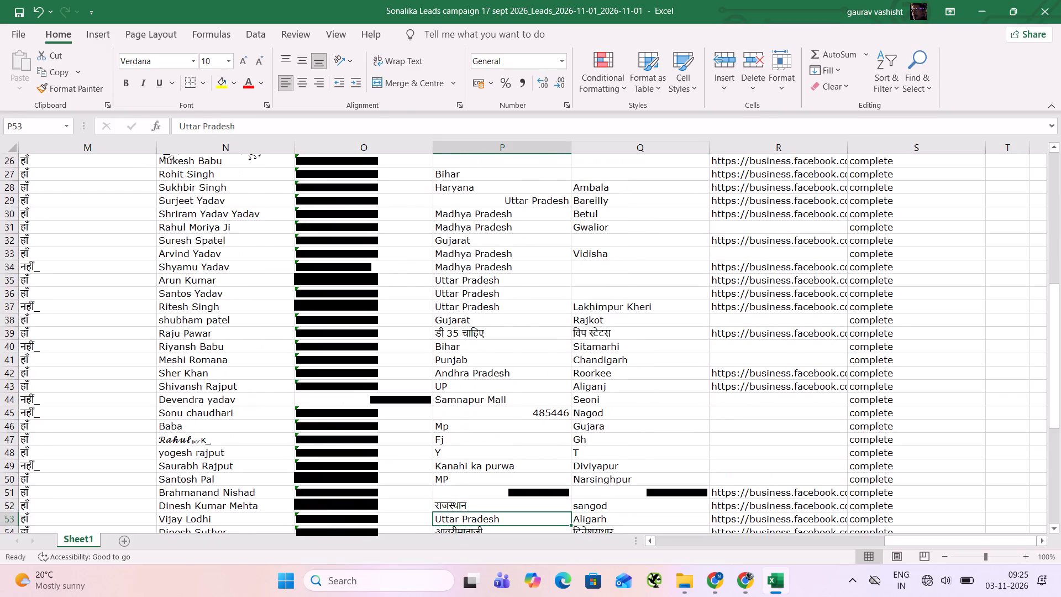
{"action": "key", "text": "Down"}
{"action": "key", "text": "Down"}
{"action": "key", "text": "Down"}
{"action": "key", "text": "Down"}
{"action": "key", "text": "Down"}
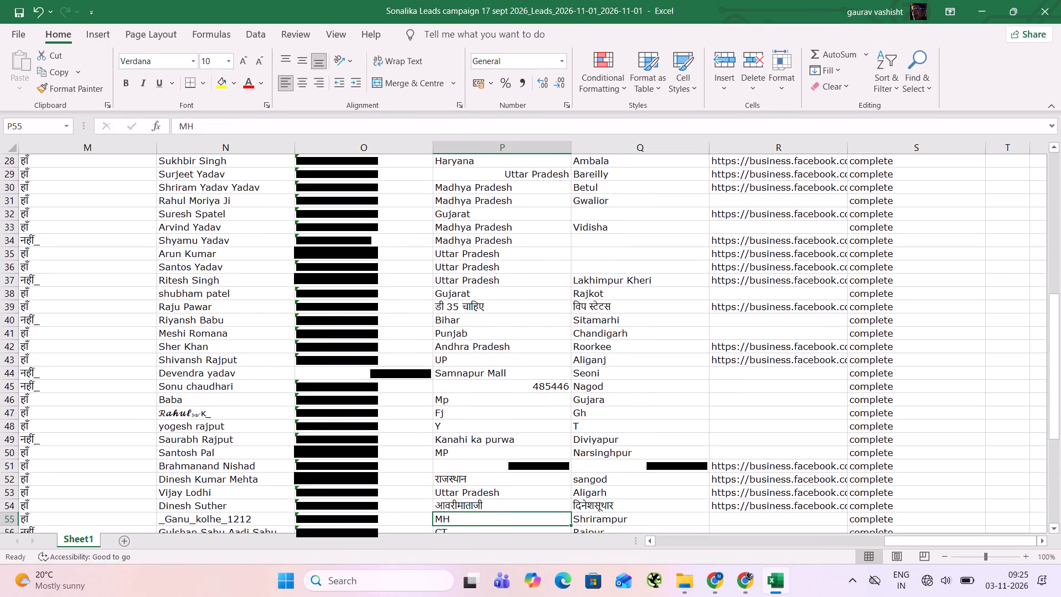
{"action": "key", "text": "Down"}
{"action": "key", "text": "Down"}
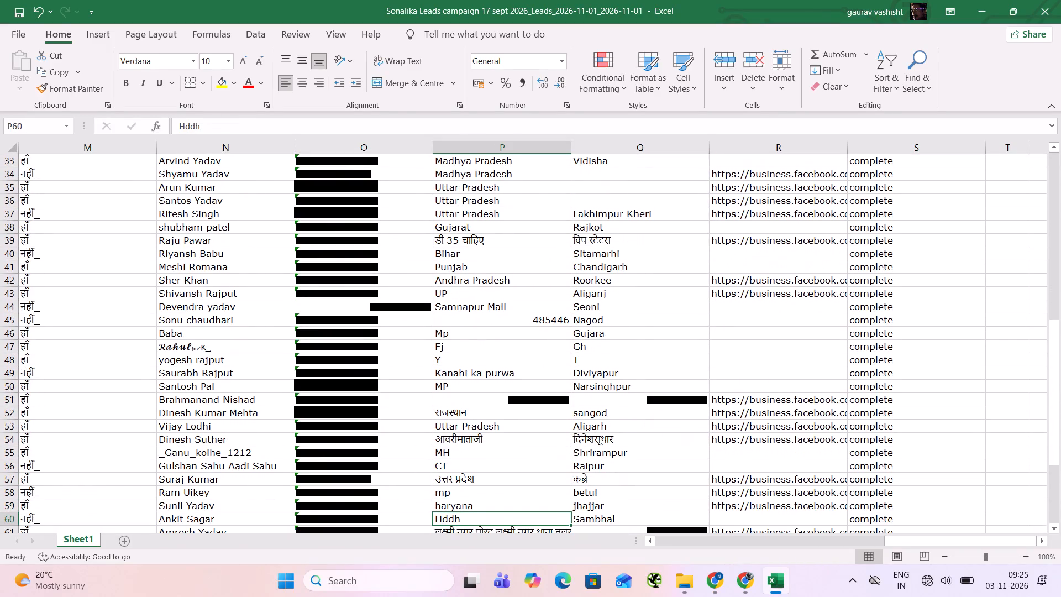
{"action": "key", "text": "Down"}
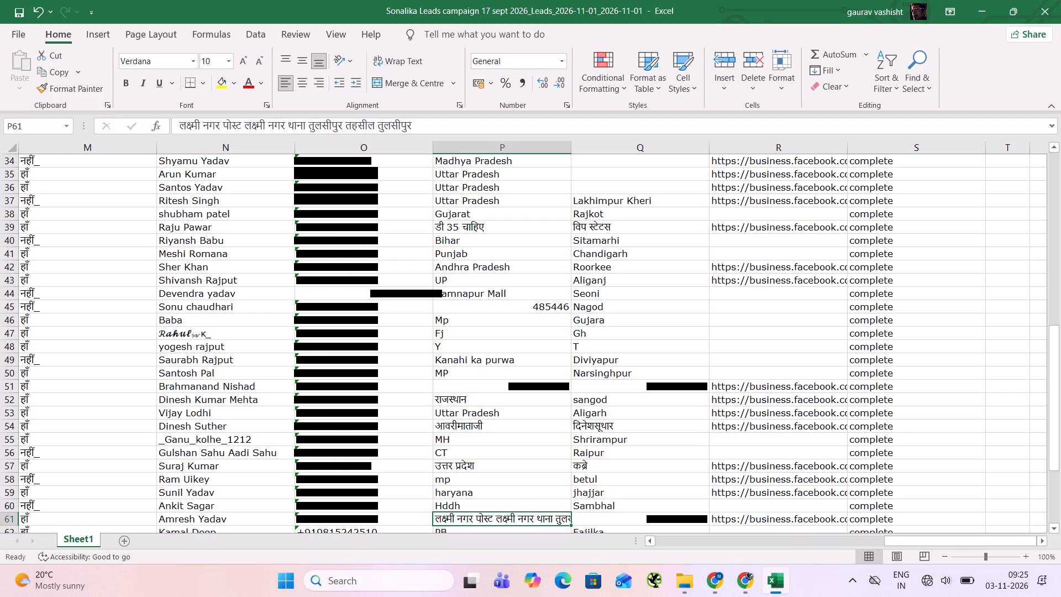
Copy Uttar Pradesh from row 35 into row 39's state and clear row 39's city.
{"action": "key", "text": "Up"}
{"action": "key", "text": "Up"}
{"action": "key", "text": "Up"}
{"action": "key", "text": "Up"}
{"action": "key", "text": "Up"}
{"action": "key", "text": "Up"}
{"action": "key", "text": "Up"}
{"action": "key", "text": "Up"}
{"action": "key", "text": "Up"}
{"action": "key", "text": "Up"}
{"action": "key", "text": "Up"}
{"action": "key", "text": "Up"}
{"action": "key", "text": "Up"}
{"action": "key", "text": "Up"}
{"action": "key", "text": "Up"}
{"action": "key", "text": "Up"}
{"action": "key", "text": "Up"}
{"action": "key", "text": "Up"}
{"action": "key", "text": "Up"}
{"action": "key", "text": "Up"}
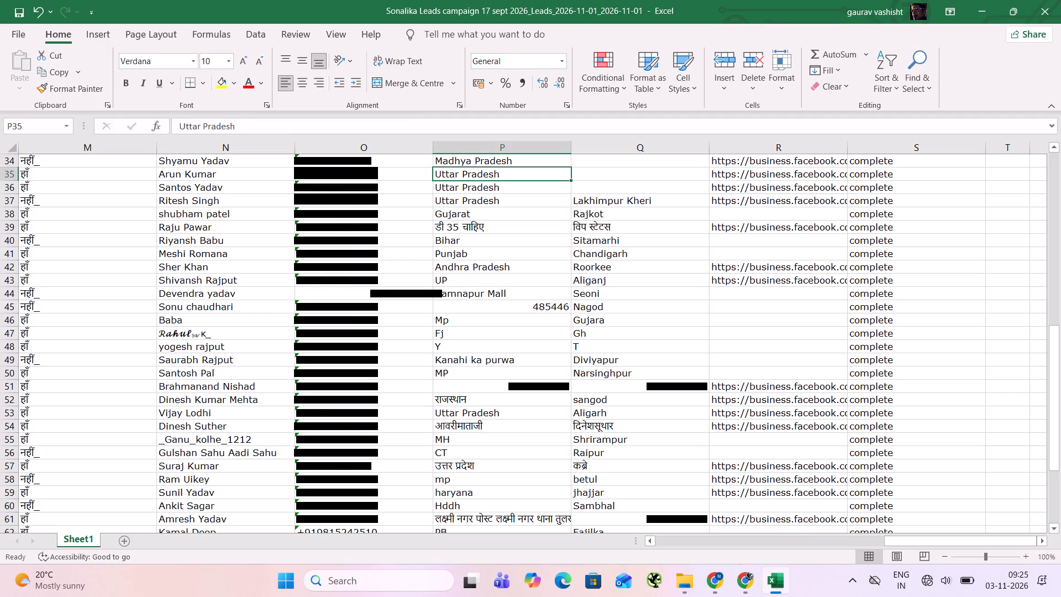
{"action": "key", "text": "ctrl+c"}
{"action": "key", "text": "Down"}
{"action": "key", "text": "Down"}
{"action": "key", "text": "Down"}
{"action": "key", "text": "Down"}
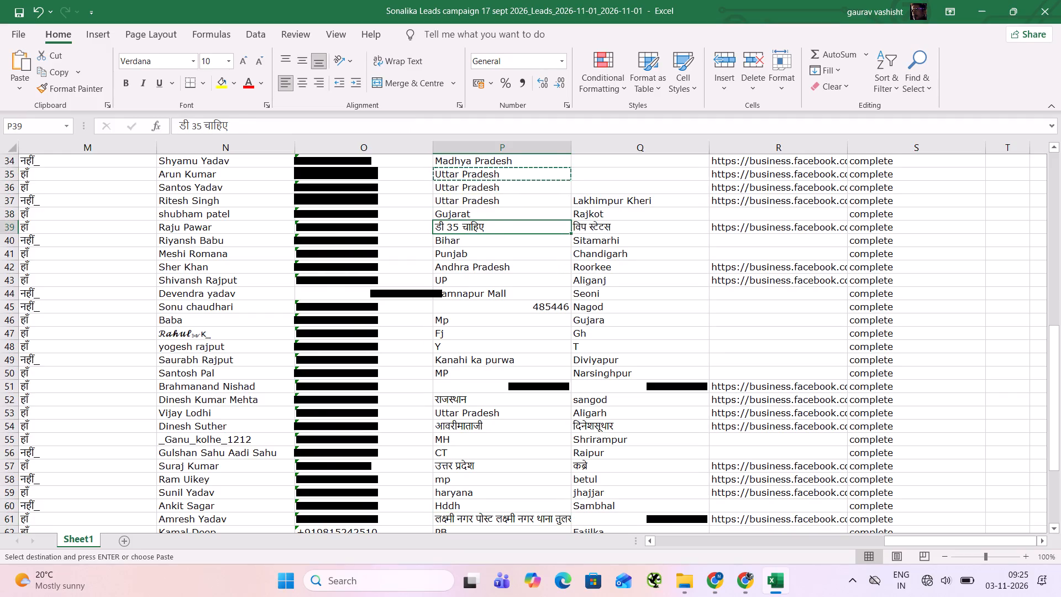
{"action": "key", "text": "ctrl+v"}
{"action": "key", "text": "Right"}
{"action": "key", "text": "BackSpace"}
Copy Uttar Pradesh from row 39 into the states of rows 43, 44 and 45.
{"action": "key", "text": "Down"}
{"action": "key", "text": "Left"}
{"action": "key", "text": "Down"}
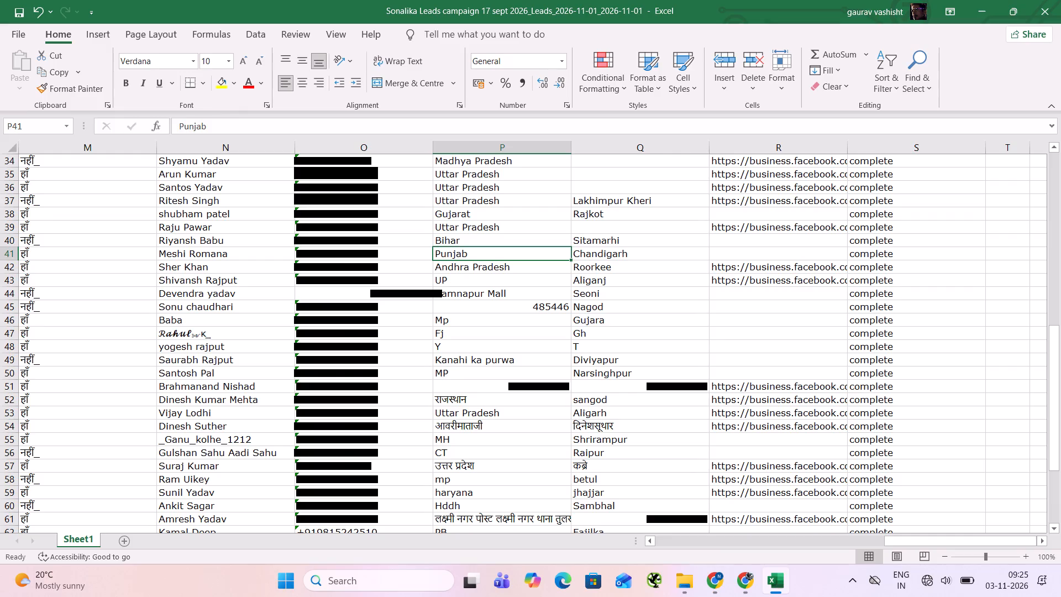
{"action": "key", "text": "Down"}
{"action": "key", "text": "Right"}
{"action": "key", "text": "Left"}
{"action": "key", "text": "Up"}
{"action": "key", "text": "Up"}
{"action": "key", "text": "Up"}
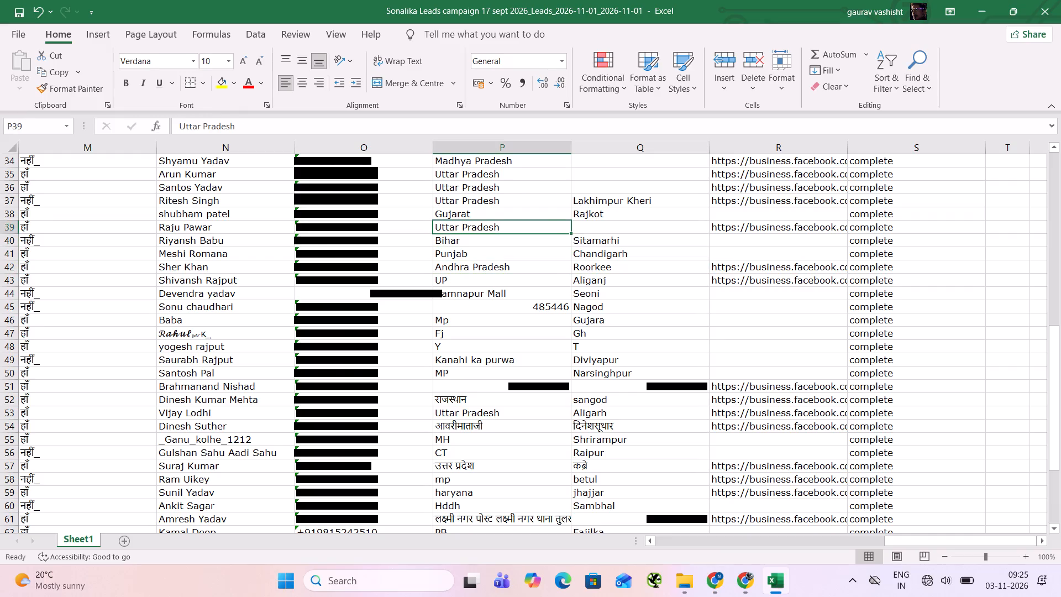
{"action": "key", "text": "ctrl+c"}
{"action": "key", "text": "Down"}
{"action": "key", "text": "Down"}
{"action": "key", "text": "Down"}
{"action": "key", "text": "Down"}
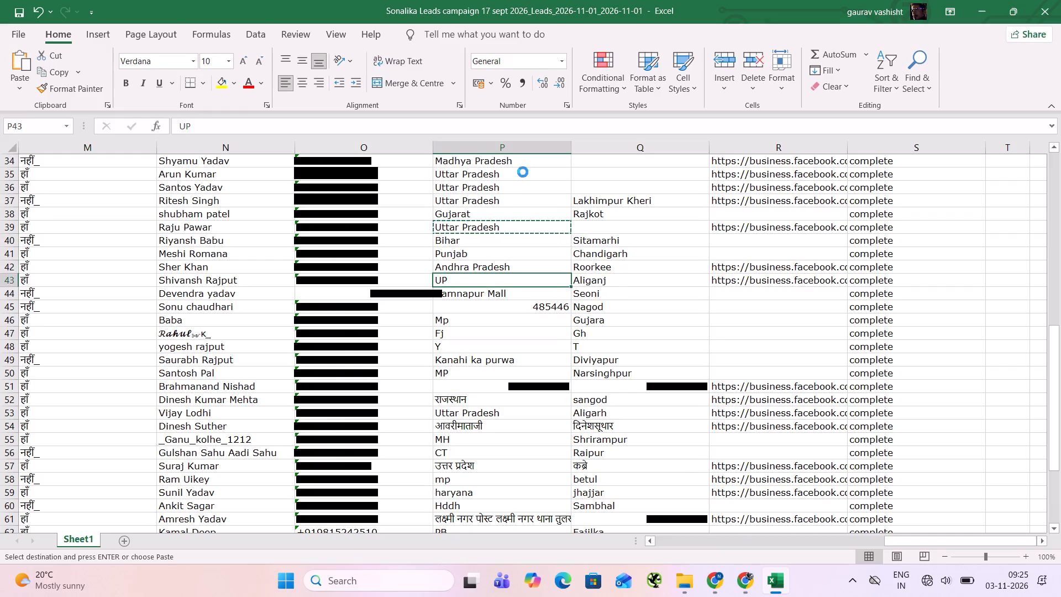
{"action": "key", "text": "ctrl+v"}
{"action": "key", "text": "Down"}
{"action": "key", "text": "ctrl+v"}
{"action": "key", "text": "Down"}
{"action": "key", "text": "ctrl+v"}
Set row 46's state to Madhya Pradesh and clear the cities of rows 46 and 47.
{"action": "key", "text": "Down"}
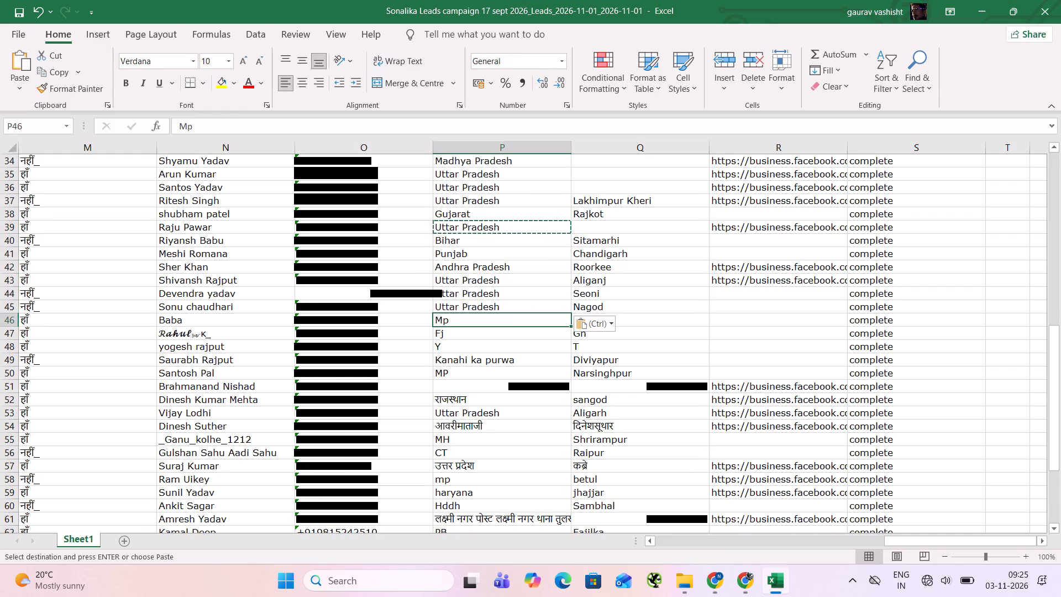
{"action": "type", "text": "Madhya"}
{"action": "key", "text": "space"}
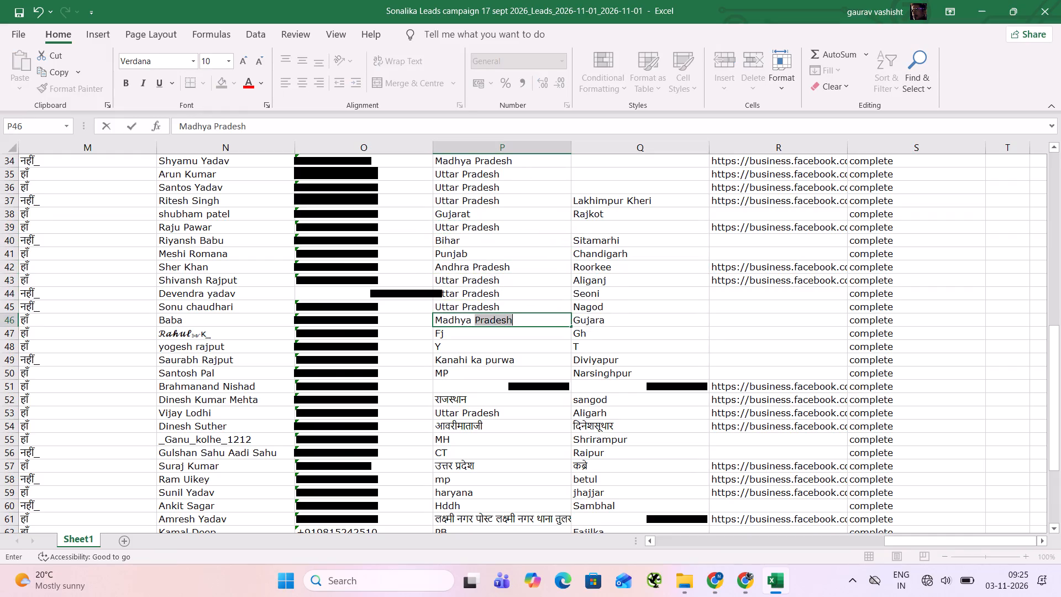
{"action": "key", "text": "Return"}
{"action": "key", "text": "Right"}
{"action": "key", "text": "BackSpace"}
{"action": "key", "text": "Up"}
{"action": "key", "text": "BackSpace"}
Clear the states of rows 47 to 49 and the cities of rows 48 and 49.
{"action": "key", "text": "Down"}
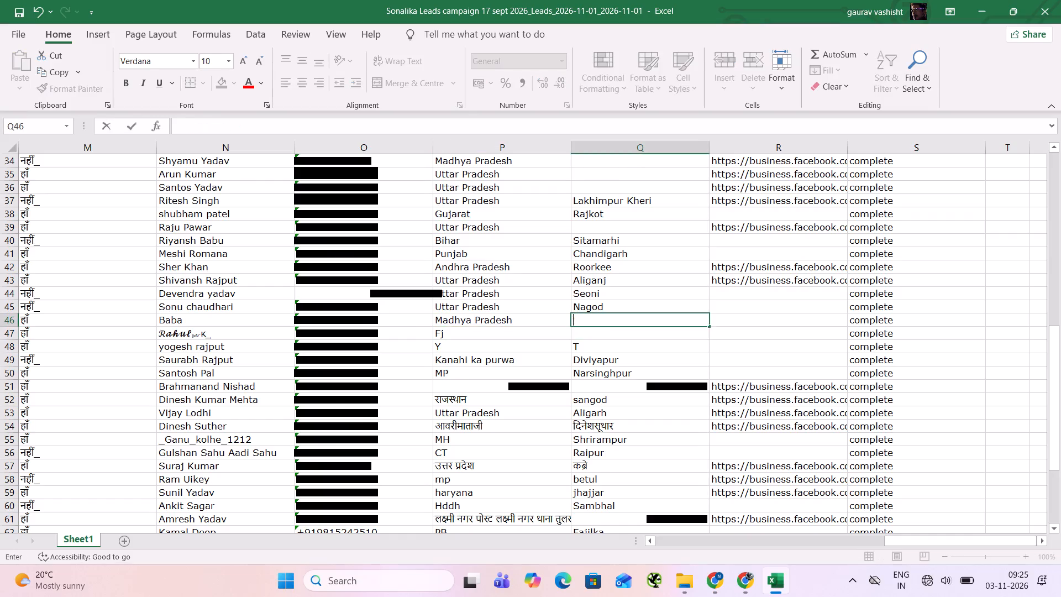
{"action": "key", "text": "Left"}
{"action": "key", "text": "BackSpace"}
{"action": "key", "text": "Down"}
{"action": "key", "text": "BackSpace"}
{"action": "key", "text": "Right"}
{"action": "key", "text": "BackSpace"}
{"action": "key", "text": "Down"}
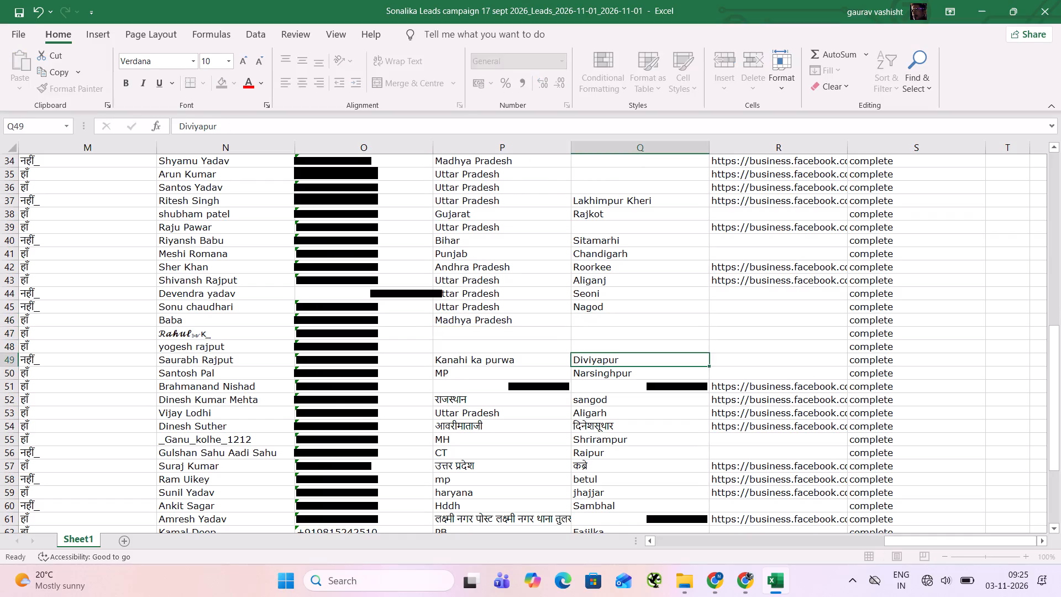
{"action": "key", "text": "Left"}
{"action": "key", "text": "BackSpace"}
{"action": "key", "text": "Right"}
{"action": "key", "text": "BackSpace"}
Set row 50's state to Madhya Pradesh and clear row 51's state and city.
{"action": "key", "text": "Down"}
{"action": "key", "text": "Left"}
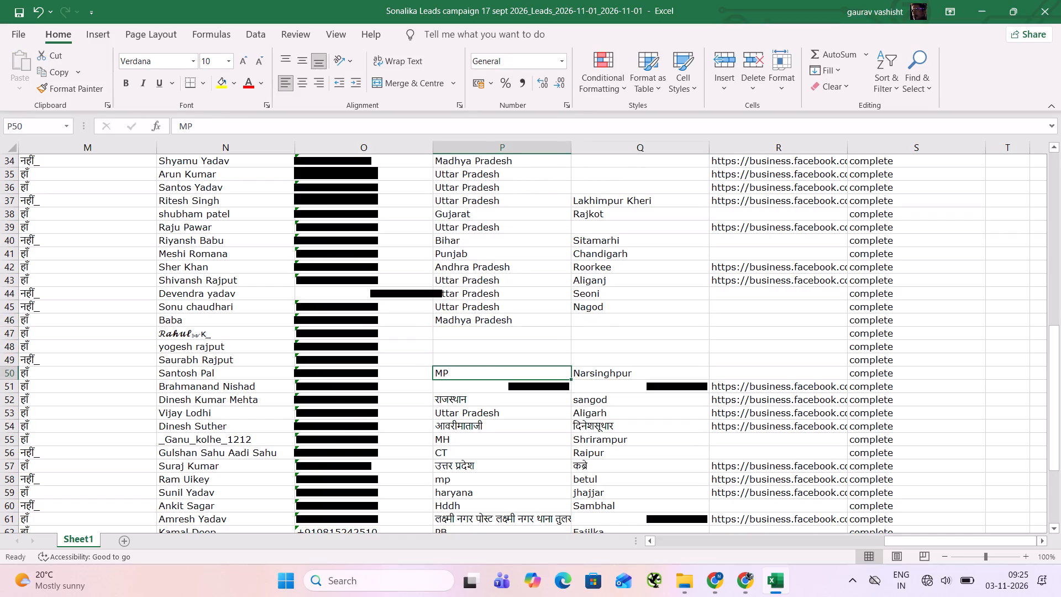
{"action": "type", "text": "Madhya"}
{"action": "key", "text": "space"}
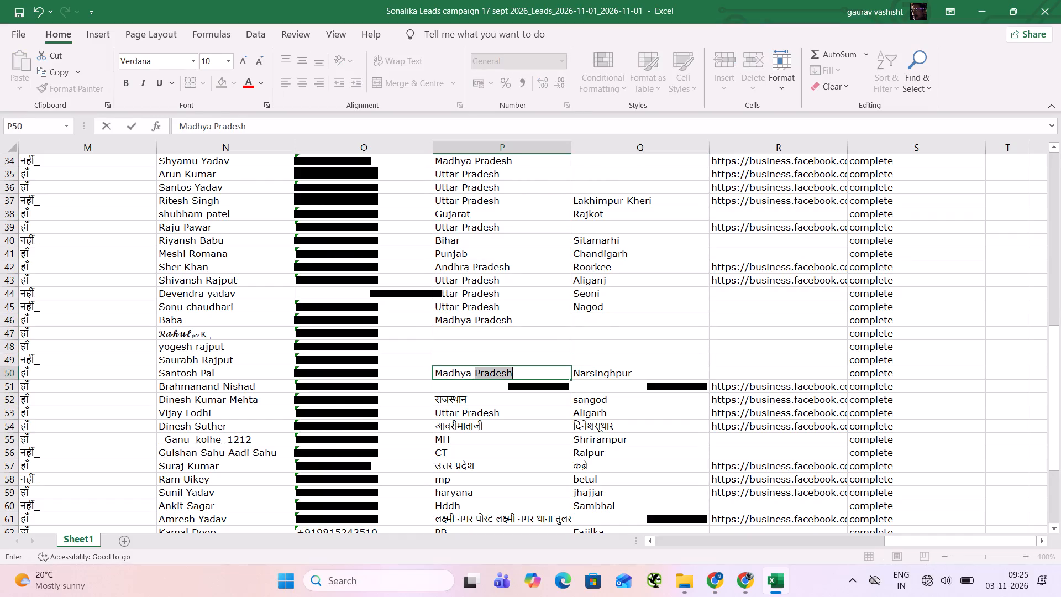
{"action": "key", "text": "Return"}
{"action": "key", "text": "BackSpace"}
{"action": "key", "text": "Right"}
{"action": "key", "text": "BackSpace"}
Clear row 52's city and replace its Hindi state entry with Rajasthan.
{"action": "key", "text": "Down"}
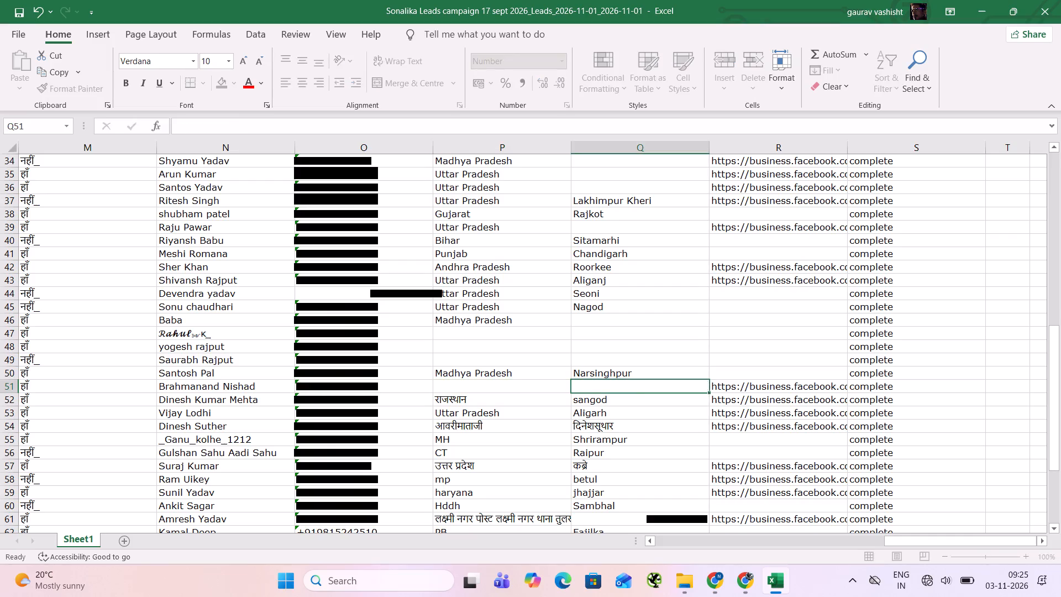
{"action": "key", "text": "BackSpace"}
{"action": "key", "text": "Left"}
{"action": "type", "text": "Rajasthan"}
Clear row 54's city and fill Uttar Pradesh down from row 53 into its state.
{"action": "key", "text": "Down"}
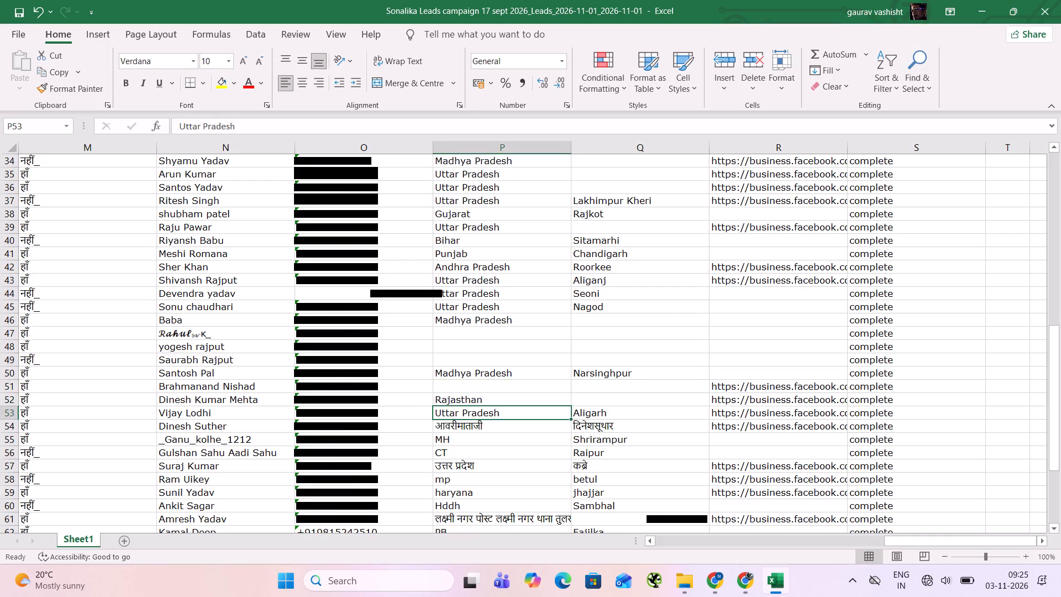
{"action": "key", "text": "Right"}
{"action": "key", "text": "Down"}
{"action": "key", "text": "BackSpace"}
{"action": "key", "text": "Left"}
{"action": "key", "text": "ctrl+d"}
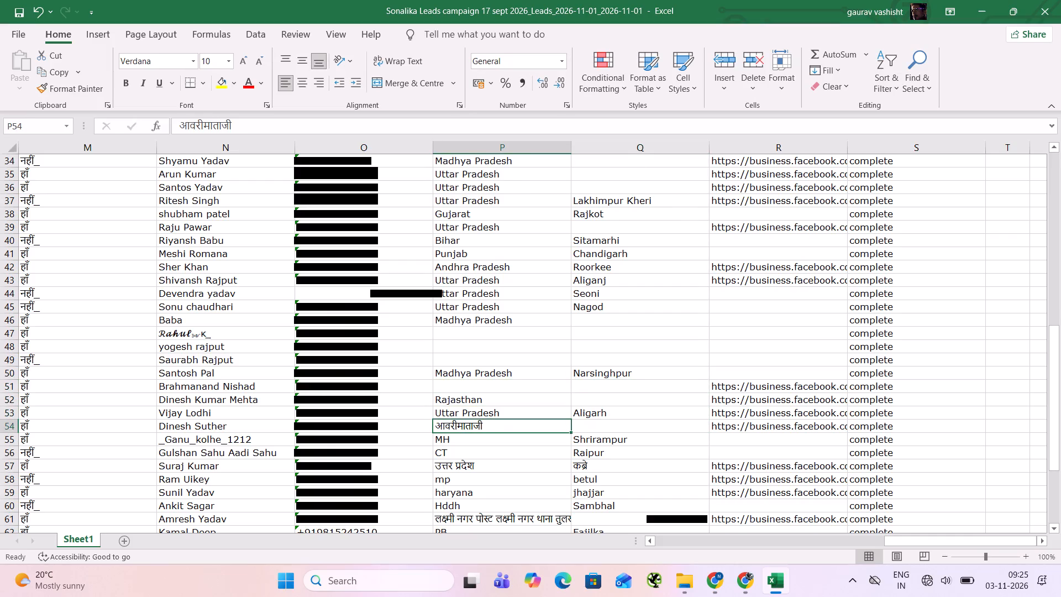
Set row 55's state to Maharashtra and row 56's state to Chattisgarh.
{"action": "key", "text": "Down"}
{"action": "type", "text": "Maharea"}
{"action": "key", "text": "BackSpace"}
{"action": "key", "text": "BackSpace"}
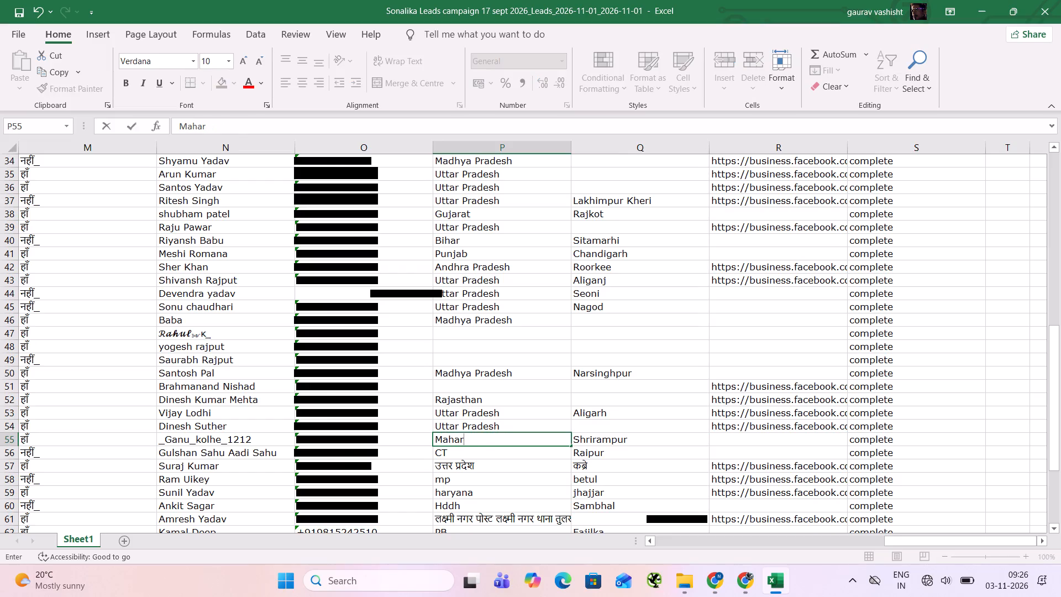
{"action": "type", "text": "ashtra"}
{"action": "key", "text": "Right"}
{"action": "key", "text": "Down"}
{"action": "key", "text": "Left"}
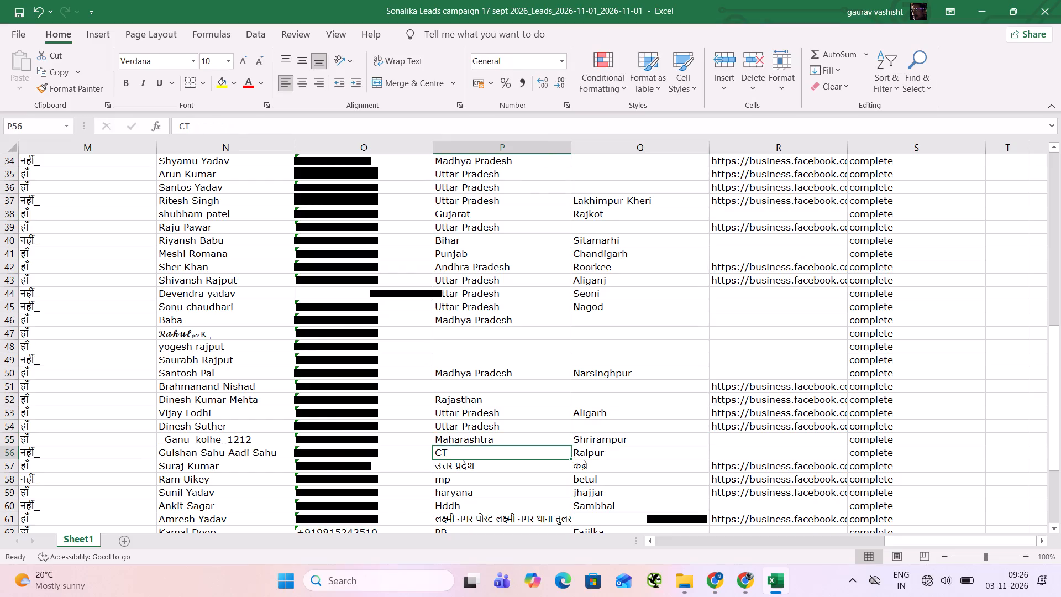
{"action": "type", "text": "Chart="}
{"action": "key", "text": "BackSpace"}
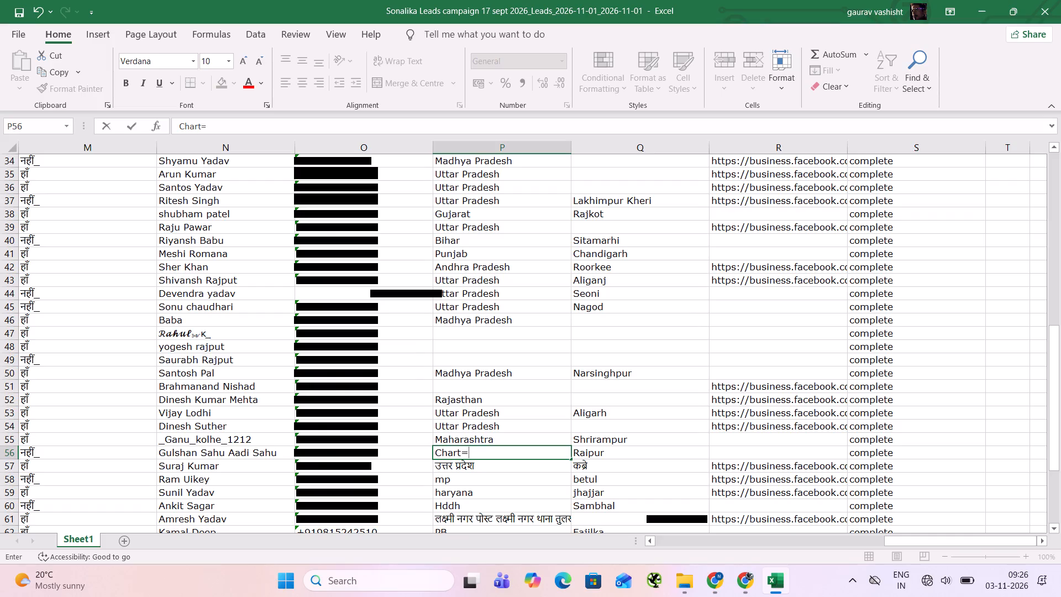
{"action": "key", "text": "BackSpace"}
{"action": "key", "text": "BackSpace"}
{"action": "type", "text": "ttisgarh"}
Clear row 57's city and copy Uttar Pradesh from row 54 into its state.
{"action": "key", "text": "Right"}
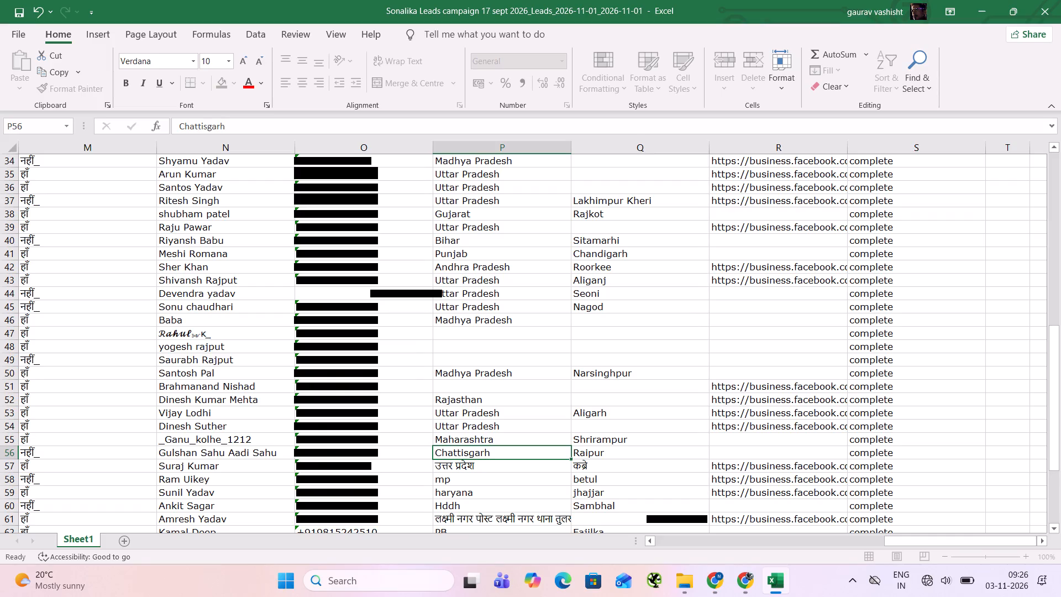
{"action": "key", "text": "Down"}
{"action": "key", "text": "BackSpace"}
{"action": "key", "text": "Left"}
{"action": "key", "text": "Up"}
{"action": "key", "text": "Up"}
{"action": "key", "text": "Up"}
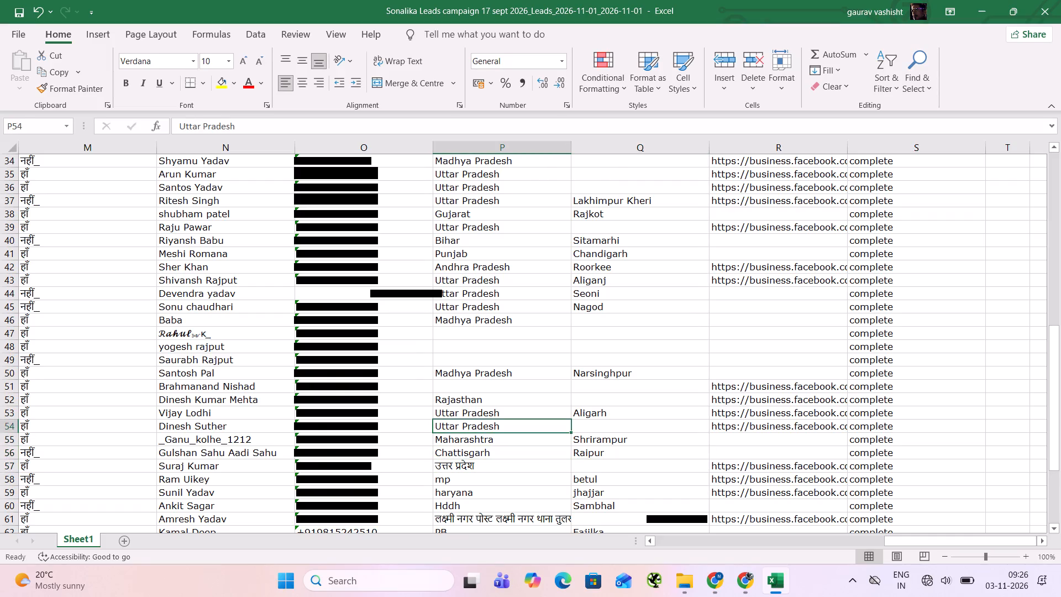
{"action": "key", "text": "ctrl+c"}
{"action": "key", "text": "Down"}
{"action": "key", "text": "Down"}
{"action": "key", "text": "Down"}
{"action": "key", "text": "ctrl+v"}
Paste the copied Uttar Pradesh into the states of rows 65, 68 and 69.
{"action": "key", "text": "ctrl+Down"}
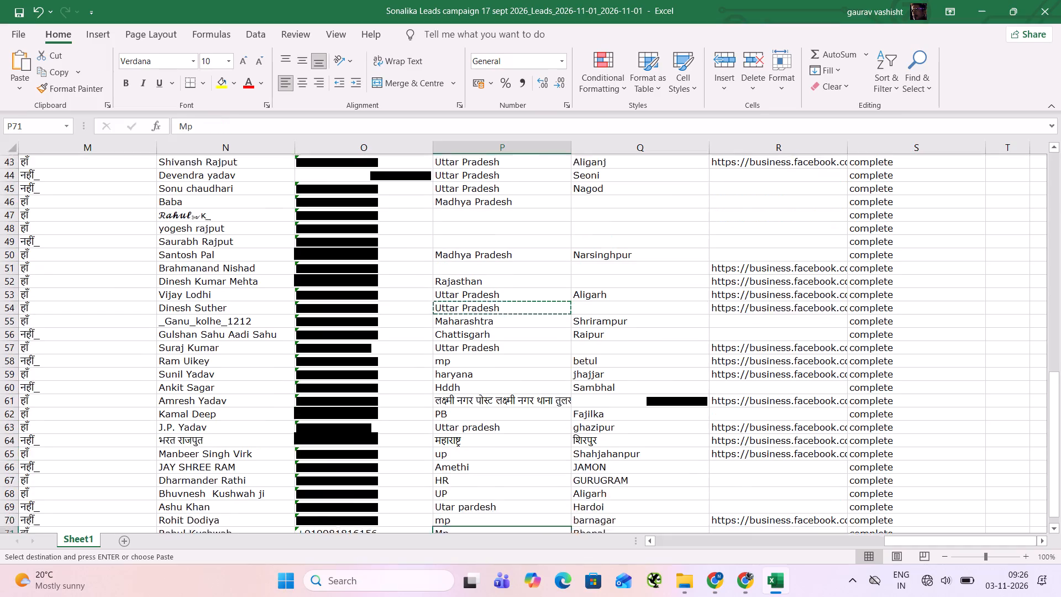
{"action": "key", "text": "Up"}
{"action": "key", "text": "Up"}
{"action": "key", "text": "Up"}
{"action": "key", "text": "Up"}
{"action": "key", "text": "Up"}
{"action": "key", "text": "Up"}
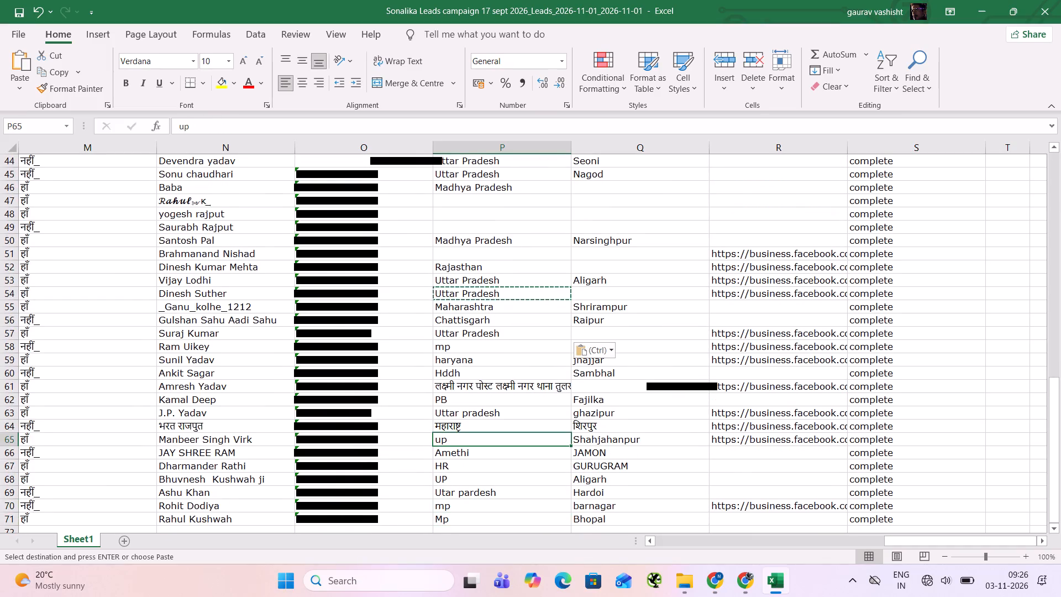
{"action": "key", "text": "Down"}
{"action": "key", "text": "Down"}
{"action": "key", "text": "Up"}
{"action": "key", "text": "Down"}
{"action": "key", "text": "Up"}
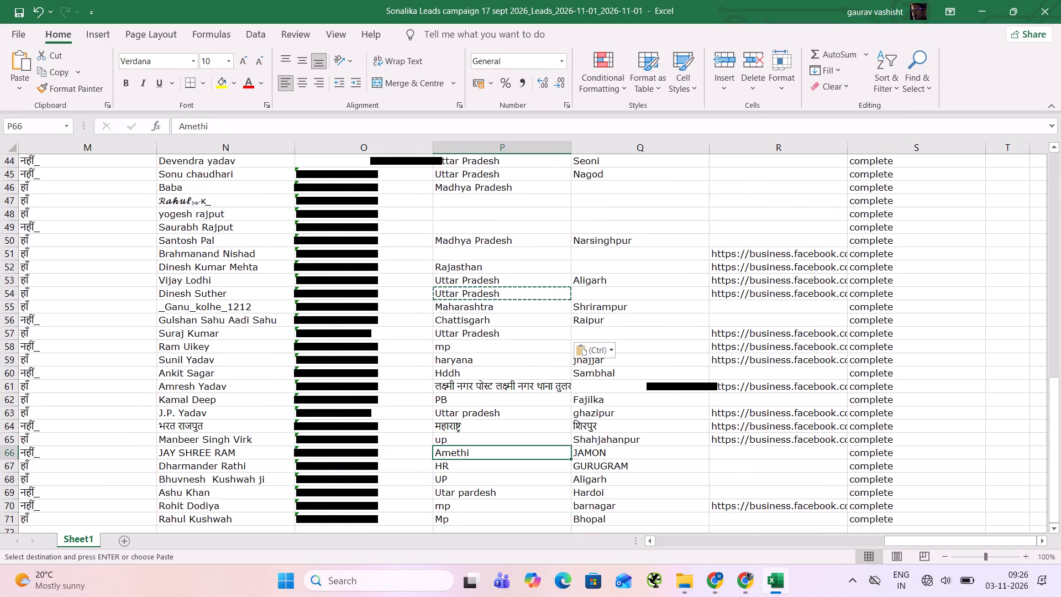
{"action": "key", "text": "Up"}
{"action": "key", "text": "ctrl+v"}
{"action": "key", "text": "Down"}
{"action": "key", "text": "Down"}
{"action": "key", "text": "Down"}
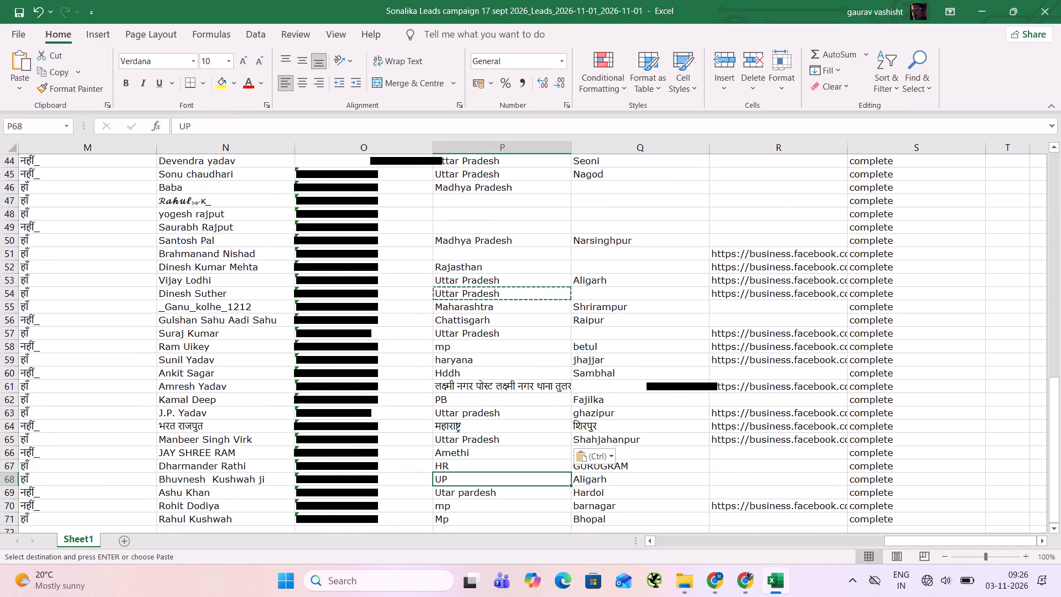
{"action": "key", "text": "ctrl+v"}
{"action": "key", "text": "Down"}
{"action": "key", "text": "ctrl+v"}
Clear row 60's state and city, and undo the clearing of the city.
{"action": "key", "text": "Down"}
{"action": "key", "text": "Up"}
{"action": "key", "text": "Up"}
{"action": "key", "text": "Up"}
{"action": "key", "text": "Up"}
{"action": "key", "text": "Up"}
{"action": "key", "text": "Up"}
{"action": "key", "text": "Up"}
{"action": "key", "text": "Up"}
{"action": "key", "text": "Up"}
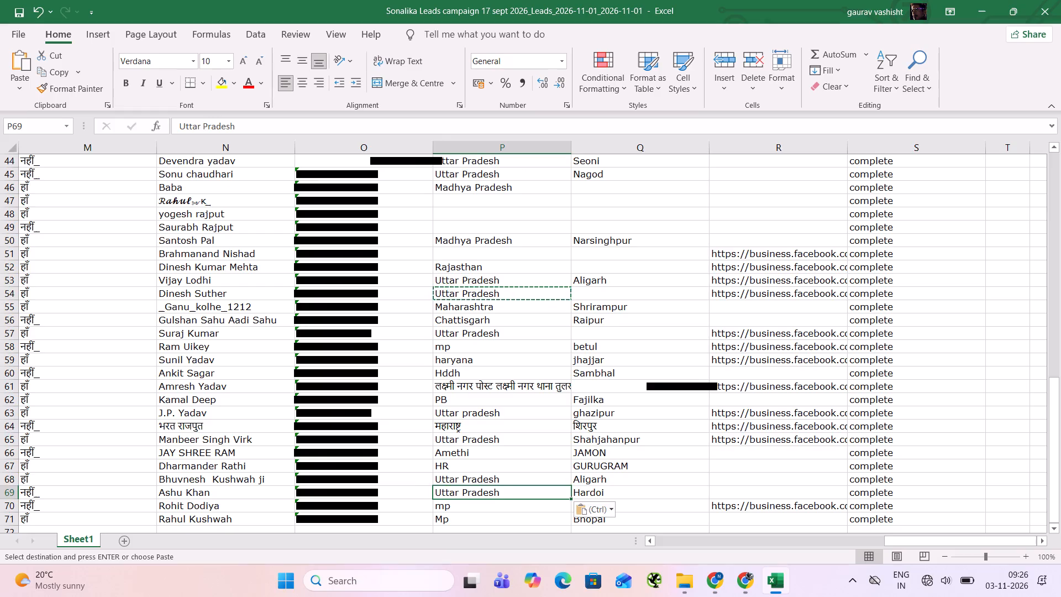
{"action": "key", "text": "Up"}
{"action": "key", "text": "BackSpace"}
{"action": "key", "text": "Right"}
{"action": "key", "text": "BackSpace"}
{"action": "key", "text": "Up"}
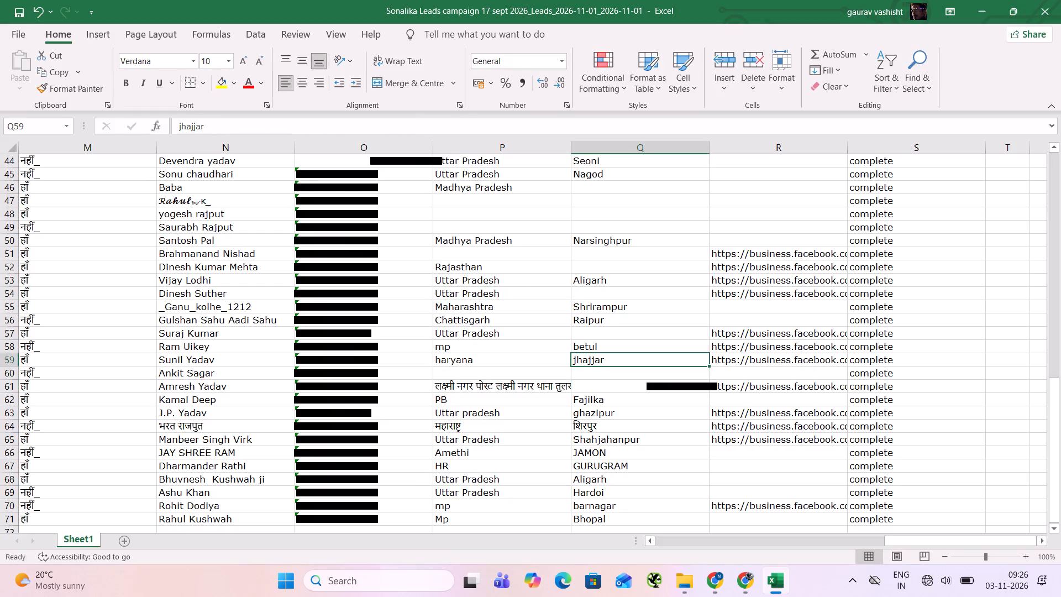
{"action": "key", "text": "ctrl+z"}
Set row 60's state to Uttar Pradesh.
{"action": "key", "text": "Left"}
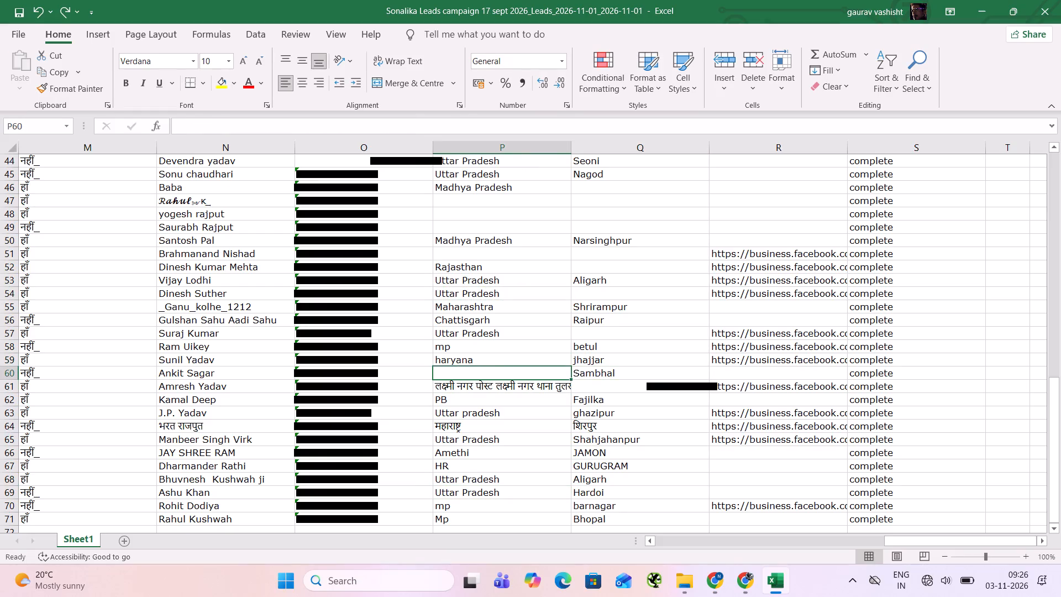
{"action": "type", "text": "Uttar"}
{"action": "key", "text": "space"}
{"action": "key", "text": "Return"}
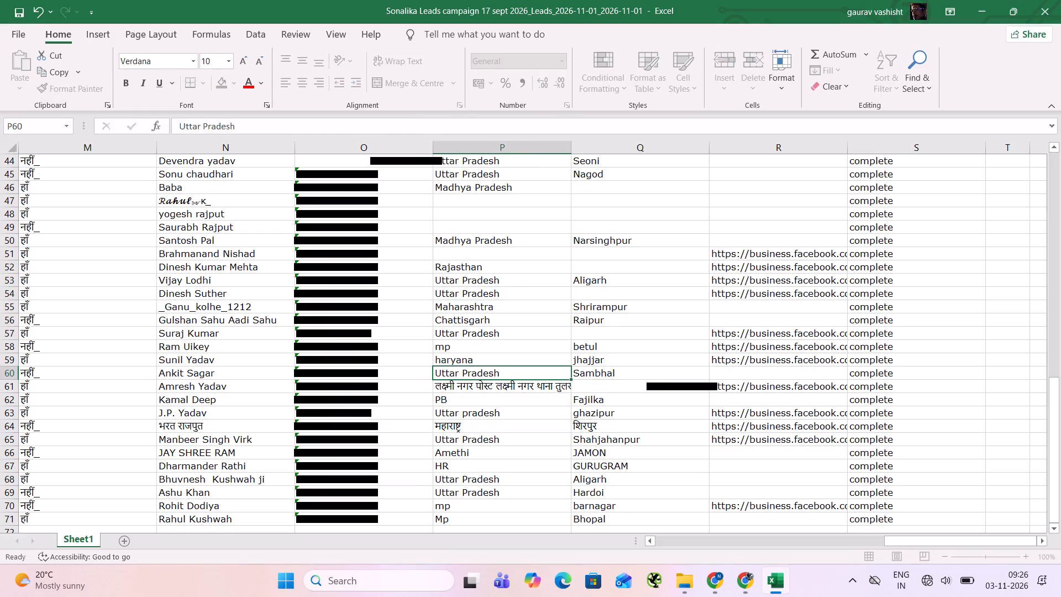
Replace the mp abbreviation in row 58's state with Madhya Pradesh.
{"action": "key", "text": "Up"}
{"action": "key", "text": "Up"}
{"action": "key", "text": "Up"}
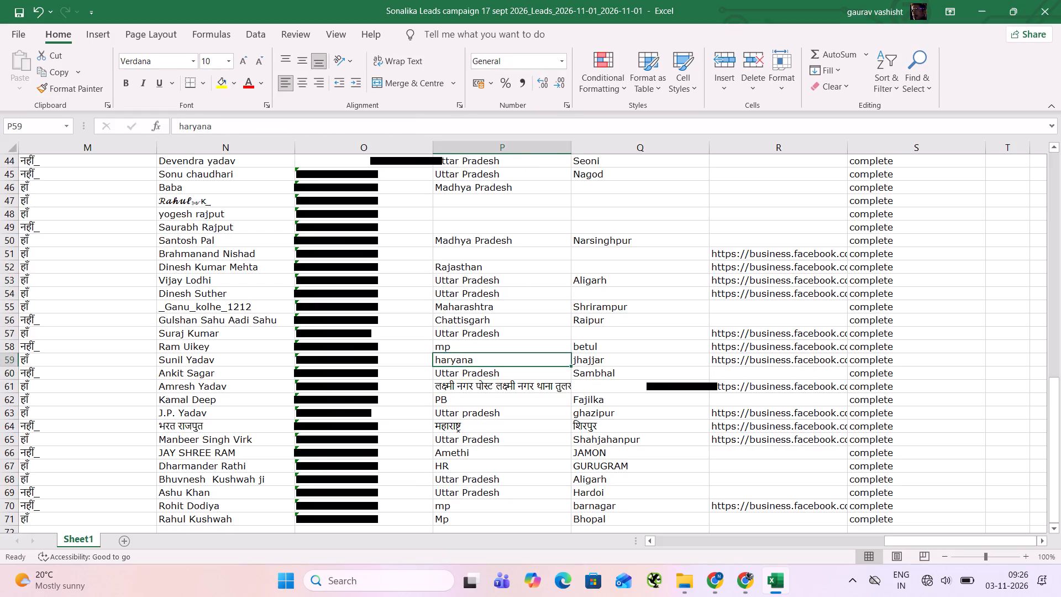
{"action": "type", "text": "Madhya"}
{"action": "key", "text": "space"}
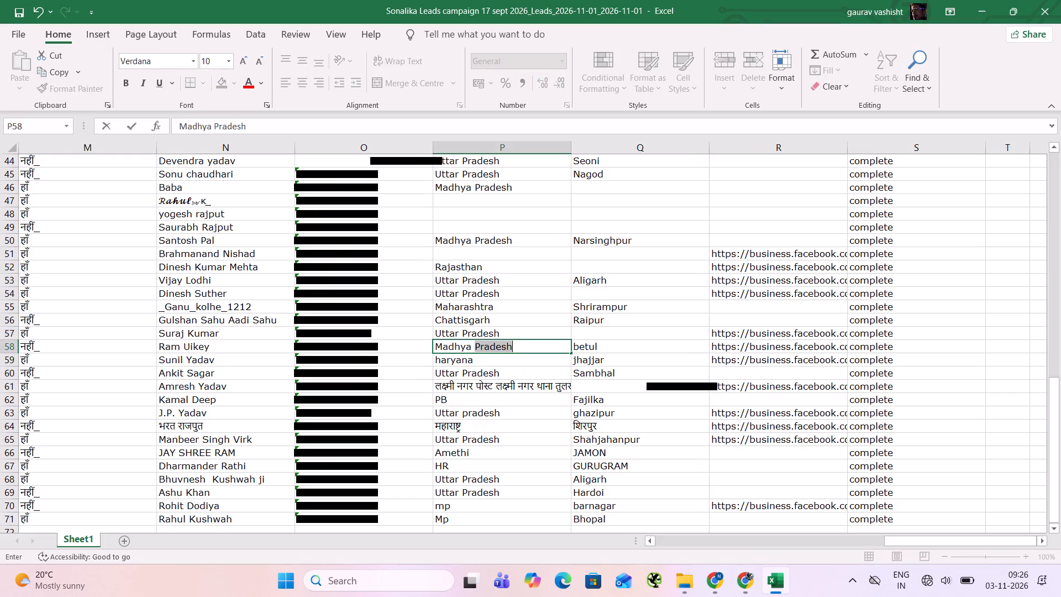
{"action": "key", "text": "Return"}
Capitalise row 59's entries as Haryana for the state and Jhajjar for the city.
{"action": "type", "text": "Haryana"}
{"action": "key", "text": "Right"}
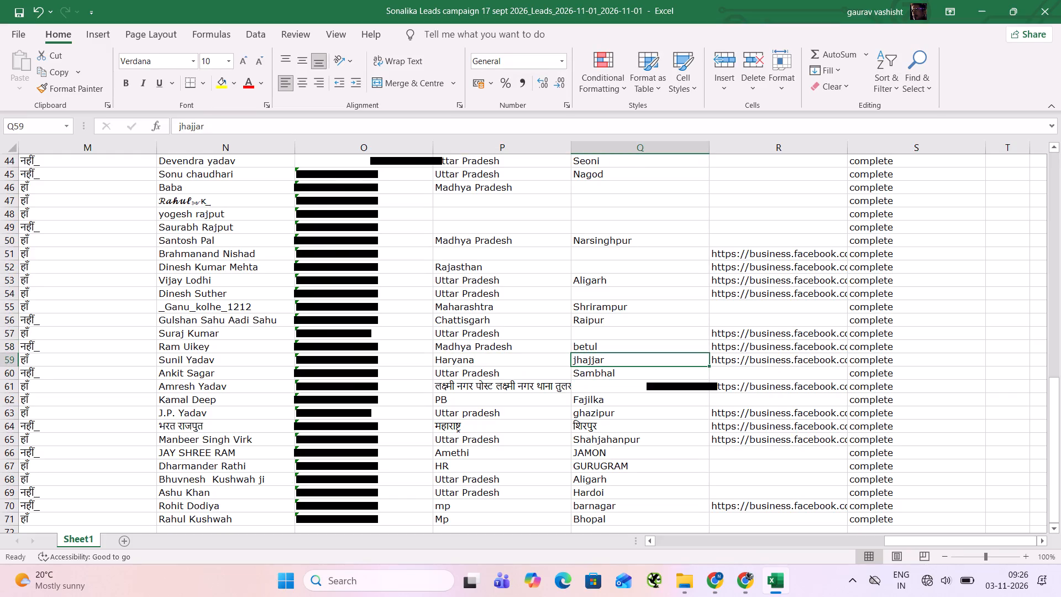
{"action": "type", "text": "Jhajjar"}
Clear row 61's city and its Hindi address entry in the state column.
{"action": "key", "text": "Down"}
{"action": "key", "text": "Down"}
{"action": "key", "text": "BackSpace"}
{"action": "key", "text": "Left"}
{"action": "key", "text": "BackSpace"}
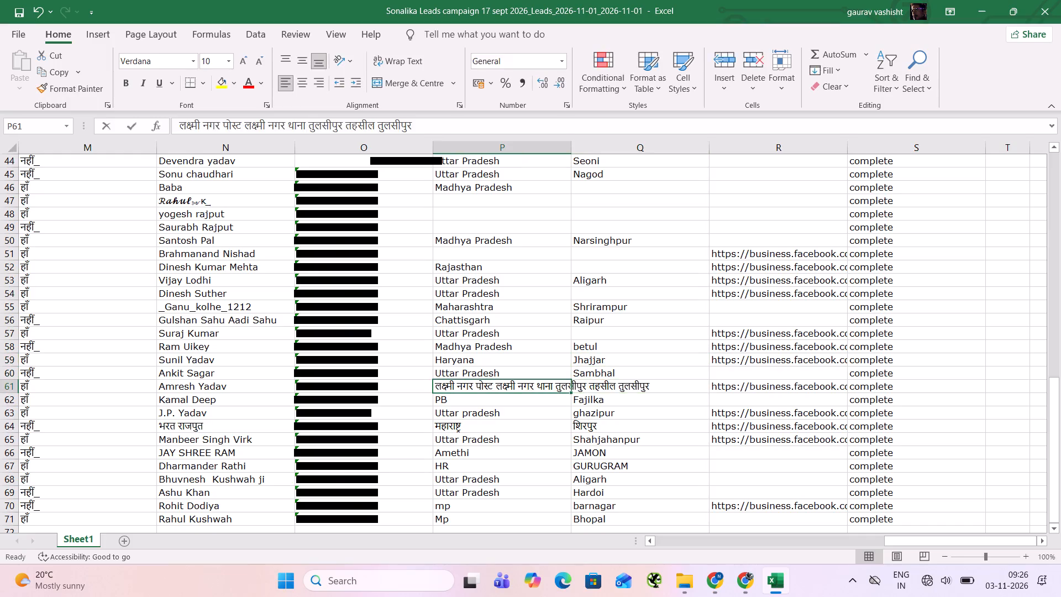
Set row 62's state to Punjab and row 63's state to Uttar Pradesh.
{"action": "key", "text": "Down"}
{"action": "type", "text": "Py"}
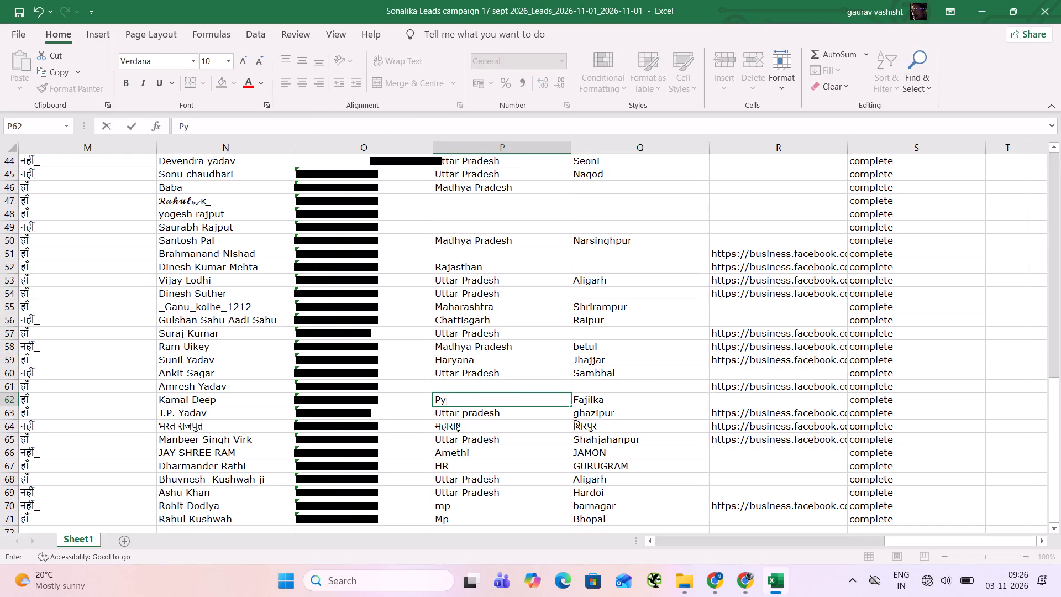
{"action": "key", "text": "BackSpace"}
{"action": "type", "text": "unjab"}
{"action": "key", "text": "Down"}
{"action": "type", "text": "Uttar"}
{"action": "key", "text": "space"}
{"action": "key", "text": "Return"}
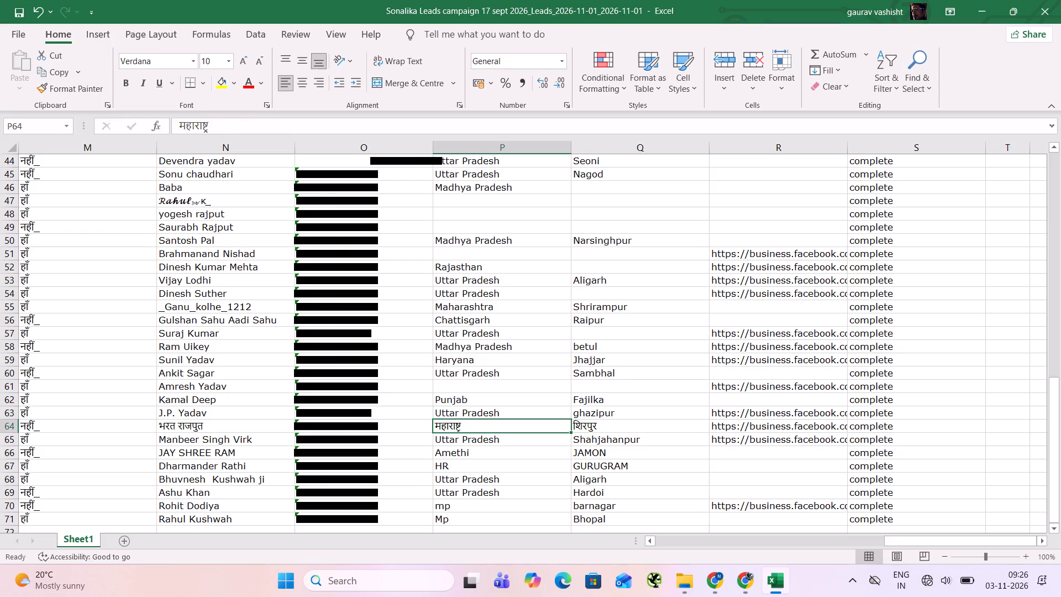
Replace row 64's Hindi state entry with Maharashtra and clear its city.
{"action": "type", "text": "Maharashtra"}
{"action": "key", "text": "Right"}
{"action": "key", "text": "BackSpace"}
Clear the cities of rows 63 and 65.
{"action": "key", "text": "Up"}
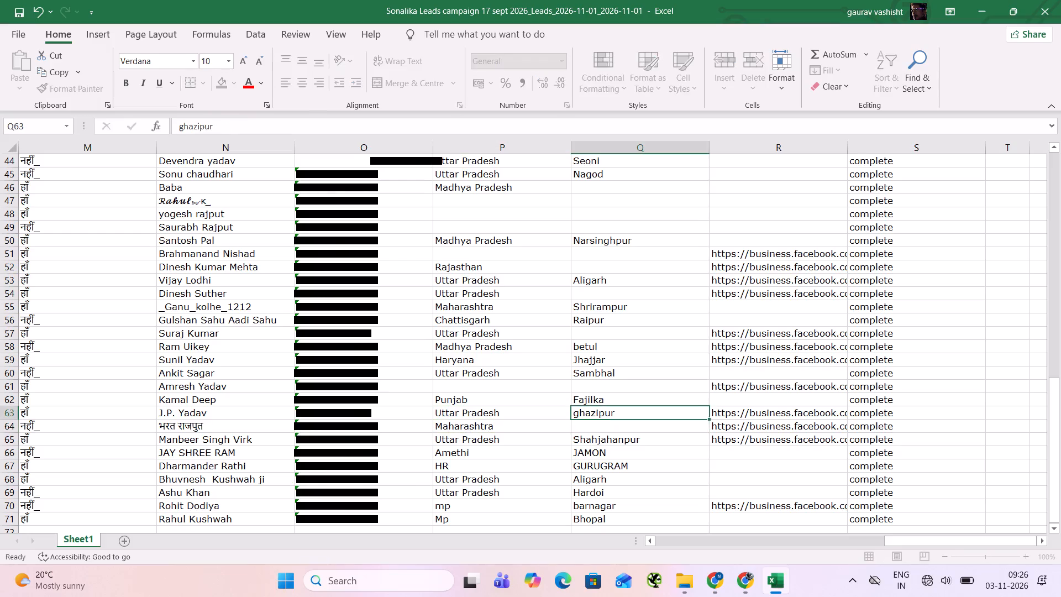
{"action": "key", "text": "BackSpace"}
{"action": "key", "text": "Down"}
{"action": "key", "text": "Down"}
{"action": "key", "text": "BackSpace"}
{"action": "key", "text": "Left"}
{"action": "key", "text": "Up"}
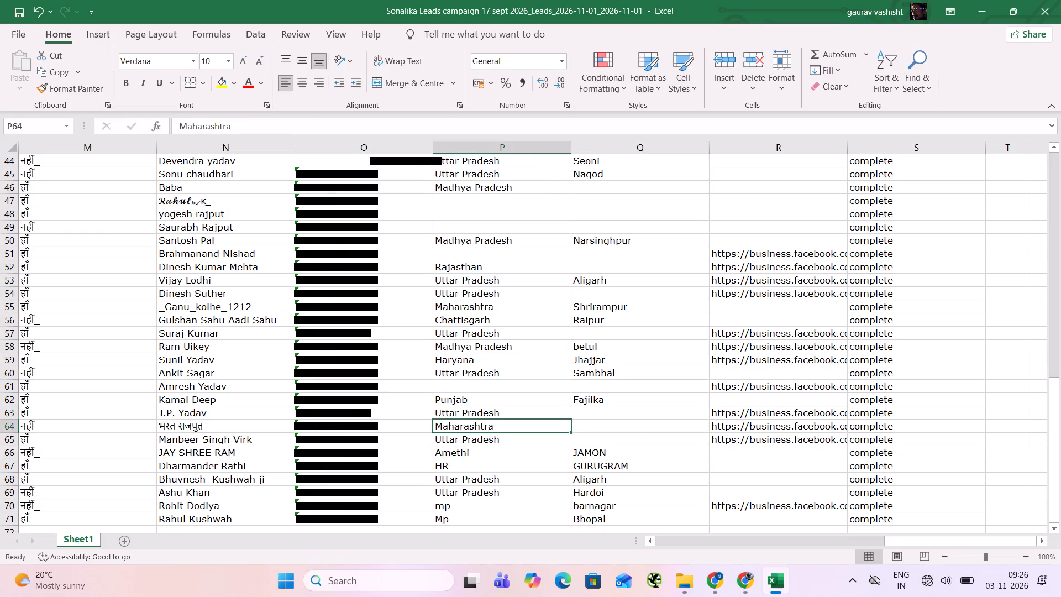
Copy Uttar Pradesh from row 65 into row 66's state and set row 67's state to Haryana.
{"action": "key", "text": "Down"}
{"action": "key", "text": "ctrl+c"}
{"action": "key", "text": "Down"}
{"action": "key", "text": "ctrl+v"}
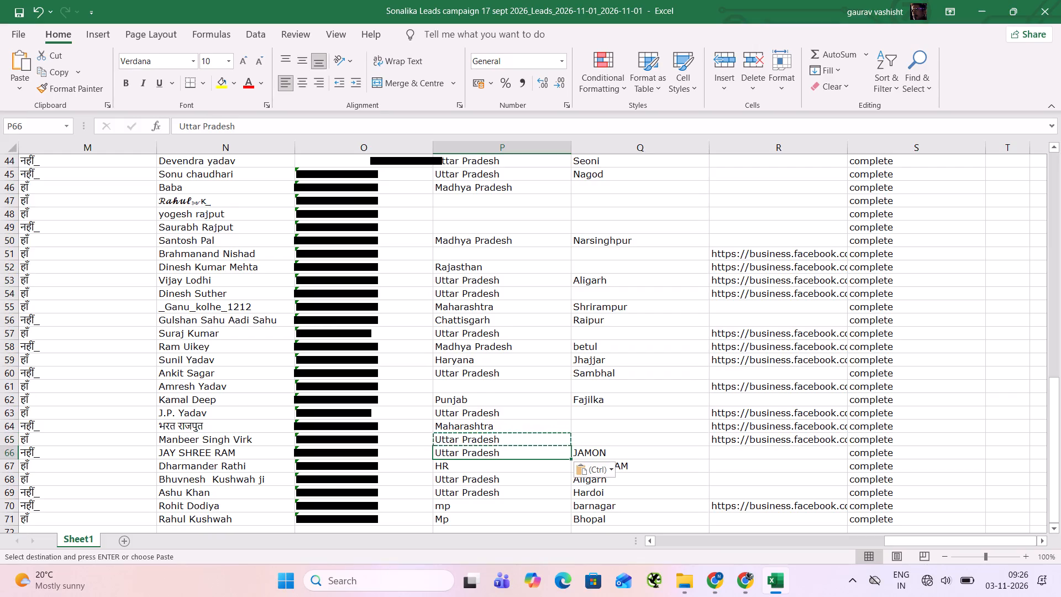
{"action": "key", "text": "Down"}
{"action": "type", "text": "Haryana"}
{"action": "key", "text": "Down"}
{"action": "key", "text": "Down"}
{"action": "key", "text": "Up"}
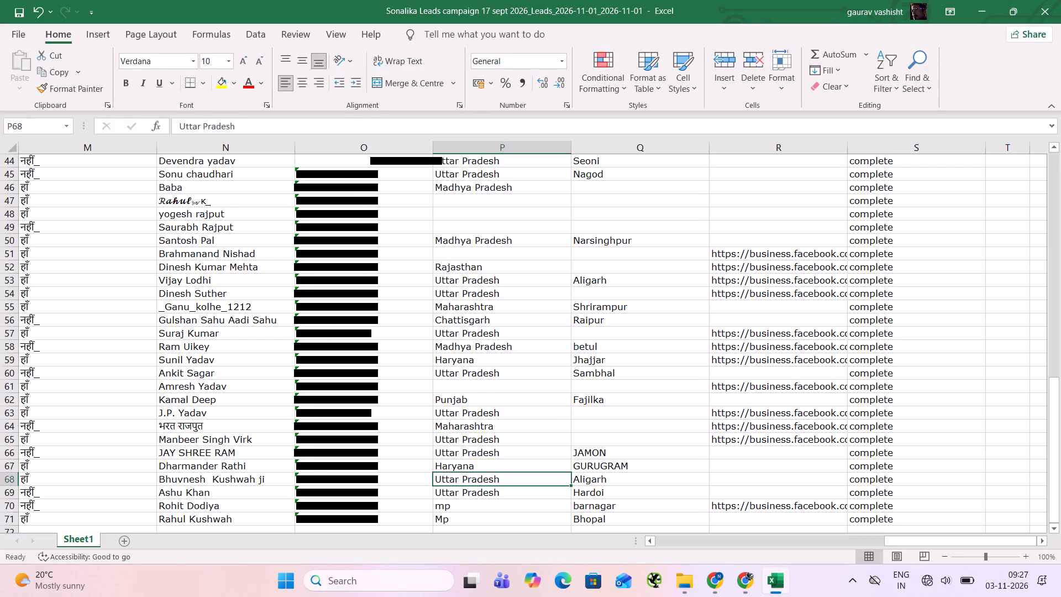
Set row 70's state to Madhya Pradesh and clear its city.
{"action": "key", "text": "Down"}
{"action": "key", "text": "Down"}
{"action": "type", "text": "Madhya"}
{"action": "key", "text": "space"}
{"action": "key", "text": "Return"}
{"action": "key", "text": "Right"}
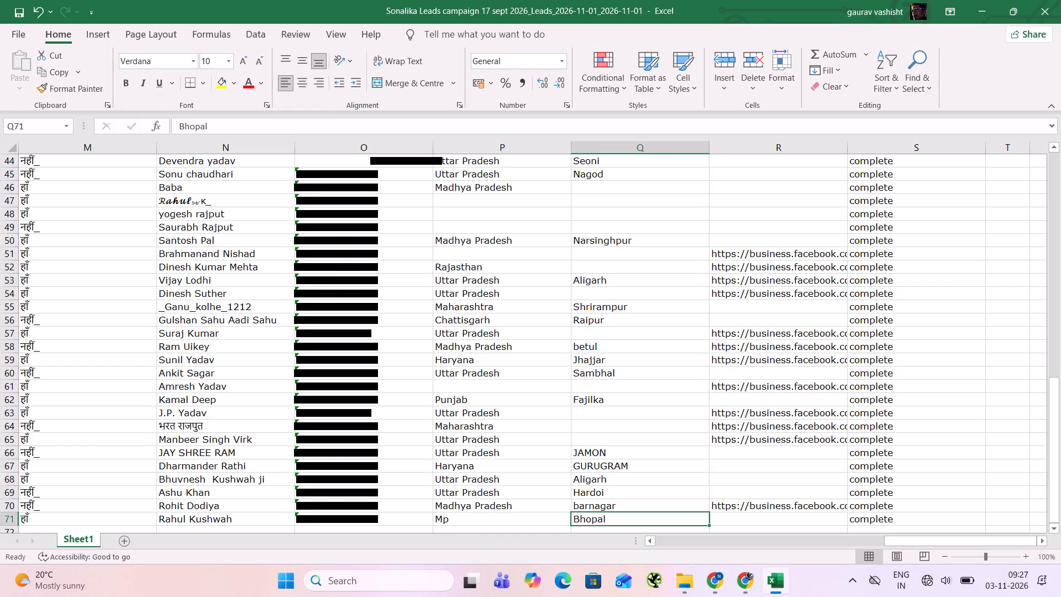
{"action": "key", "text": "Up"}
{"action": "key", "text": "BackSpace"}
{"action": "key", "text": "Down"}
Set row 71's state to Madhya Pradesh.
{"action": "key", "text": "Left"}
{"action": "type", "text": "Madhya"}
{"action": "key", "text": "space"}
{"action": "key", "text": "Return"}
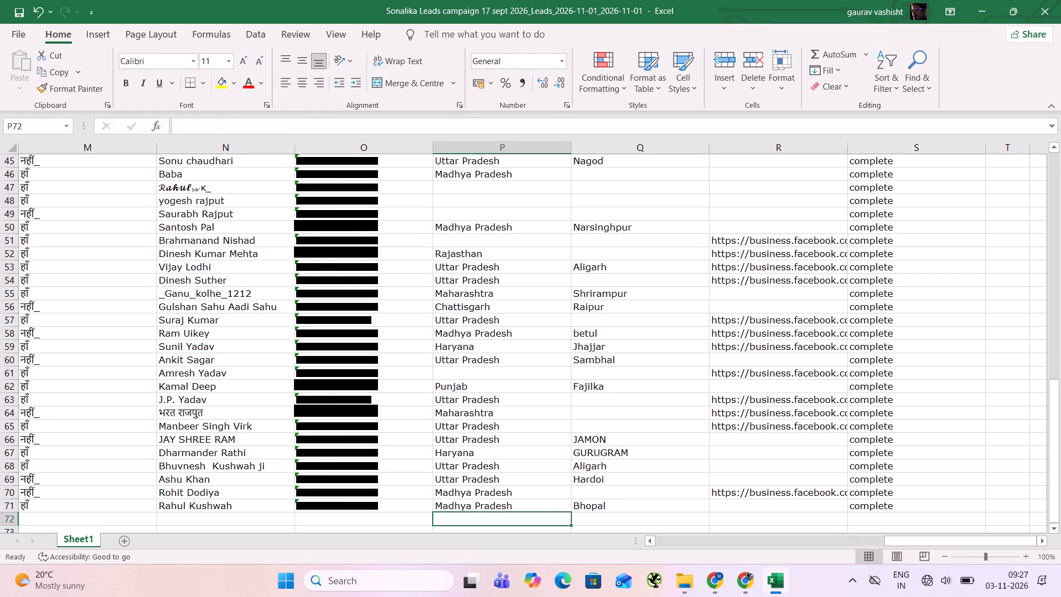
Save the Sonalika 17 sept workbook and close it.
{"action": "left_click", "coordinate": [24, 34]}
{"action": "left_click", "coordinate": [23, 43]}
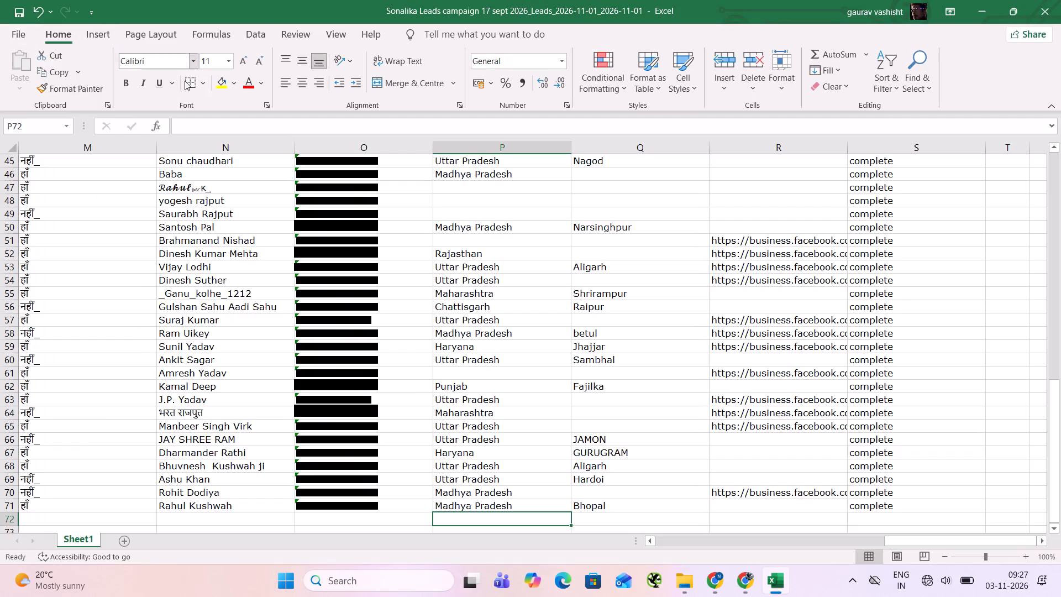
{"action": "key", "text": "ctrl+s"}
{"action": "left_click", "coordinate": [1060, 3]}
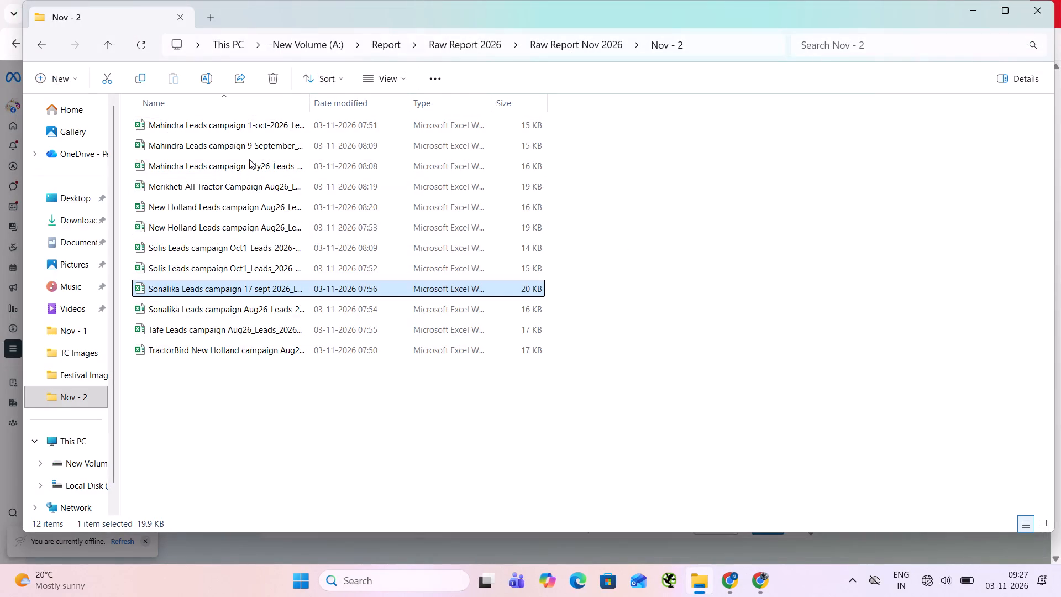
Open the Mahindra Leads campaign 9 September workbook, check its state and city columns, and close it.
{"action": "double_click", "coordinate": [234, 147]}
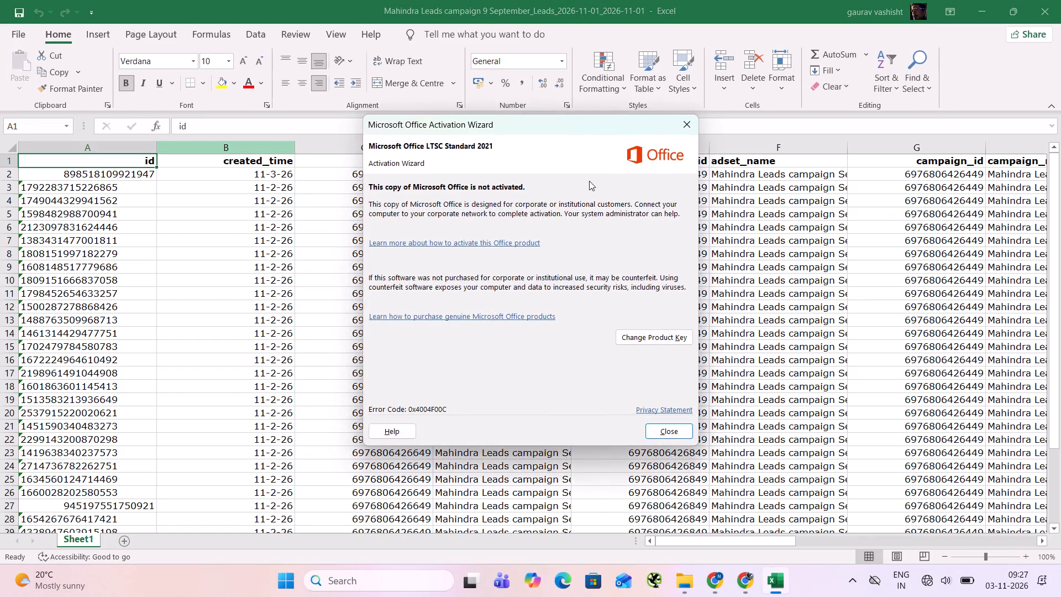
{"action": "left_click", "coordinate": [686, 123]}
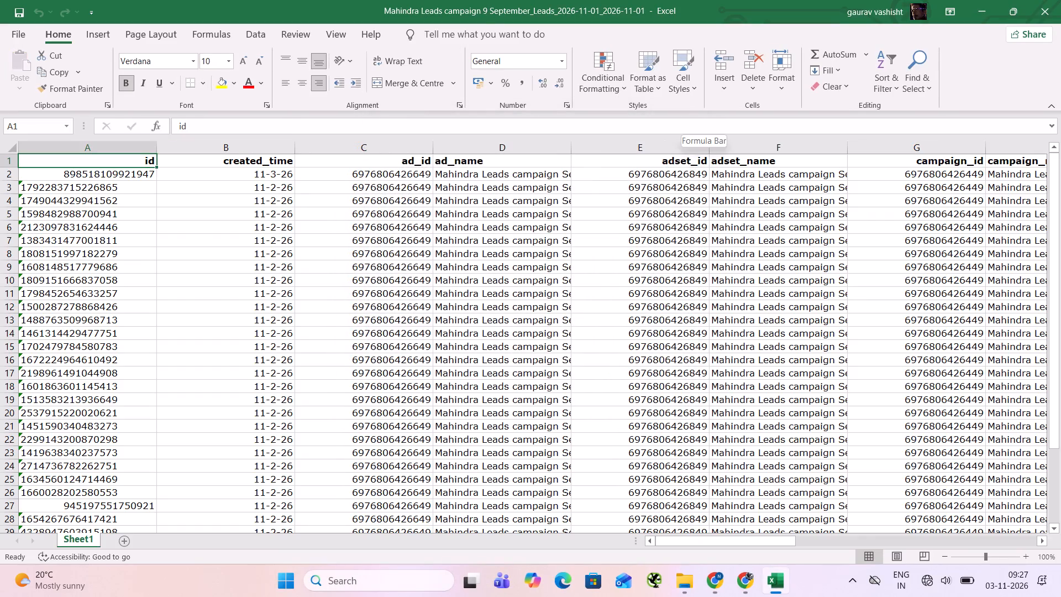
{"action": "key", "text": "ctrl+Right"}
{"action": "left_click", "coordinate": [680, 144]}
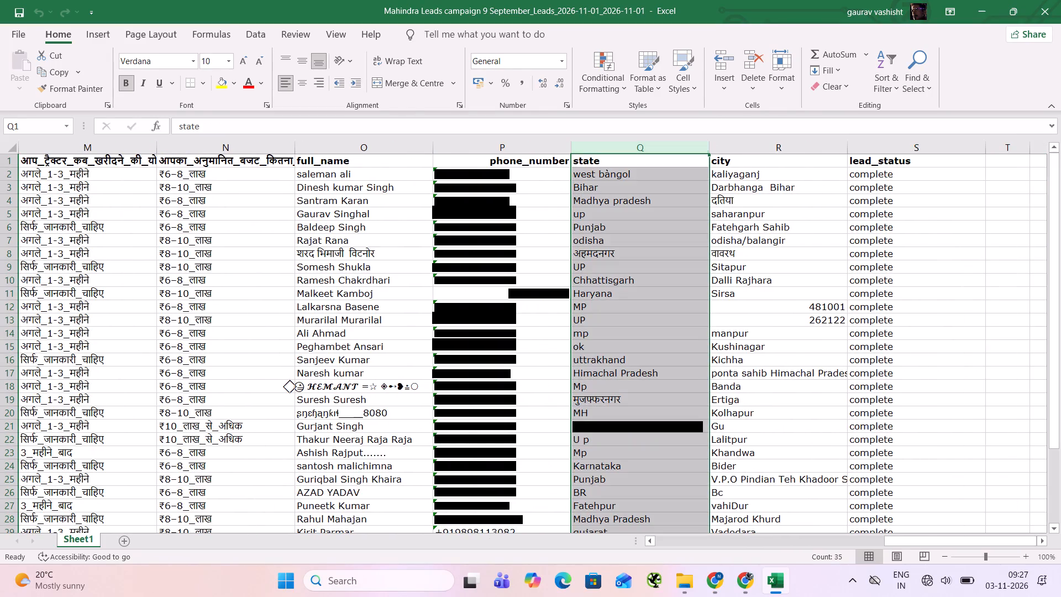
{"action": "left_click", "coordinate": [643, 177]}
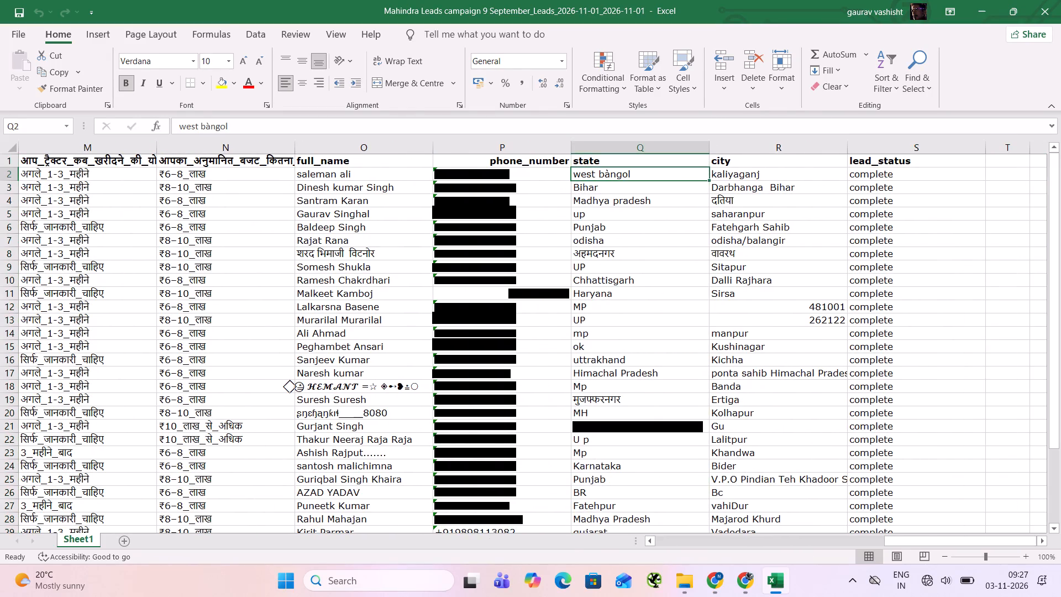
{"action": "left_click", "coordinate": [1056, 1]}
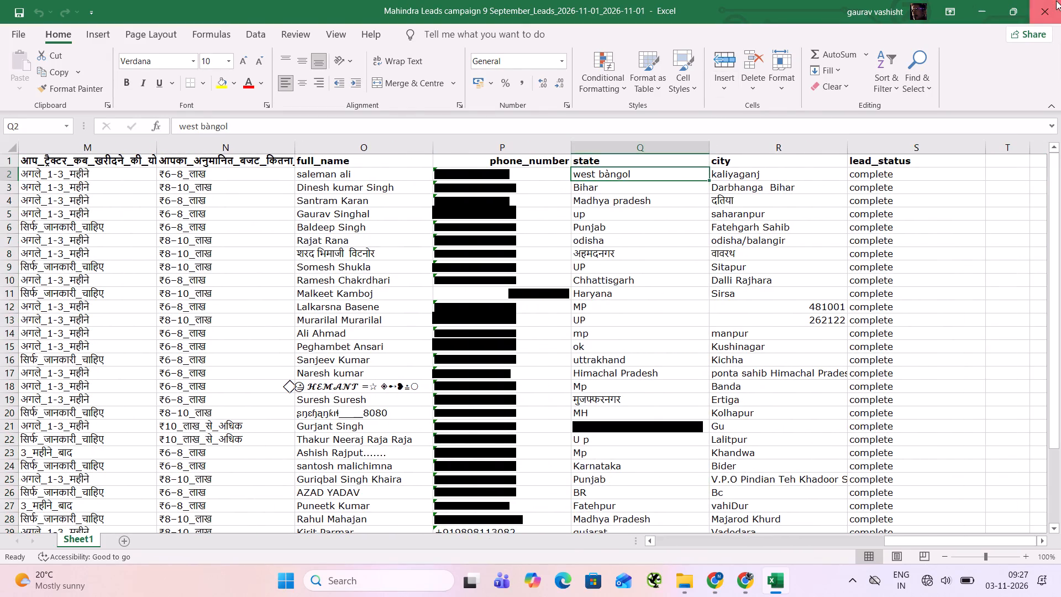
Open the Merikheti All Tractor Campaign Aug26 workbook from the Nov - 2 folder and go to its state column.
{"action": "double_click", "coordinate": [180, 179]}
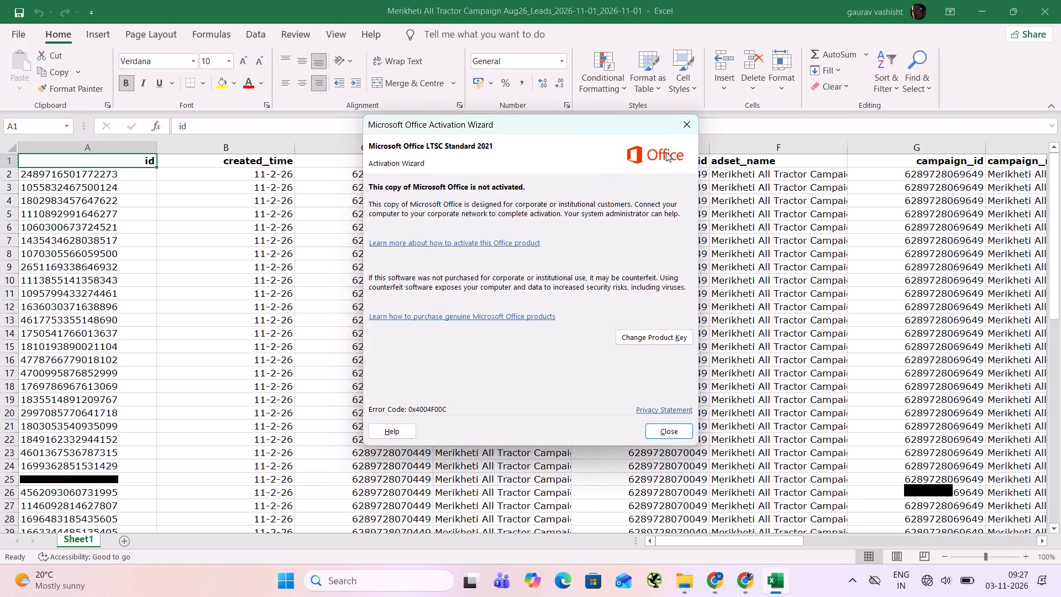
{"action": "left_click", "coordinate": [684, 119]}
{"action": "key", "text": "ctrl+Right"}
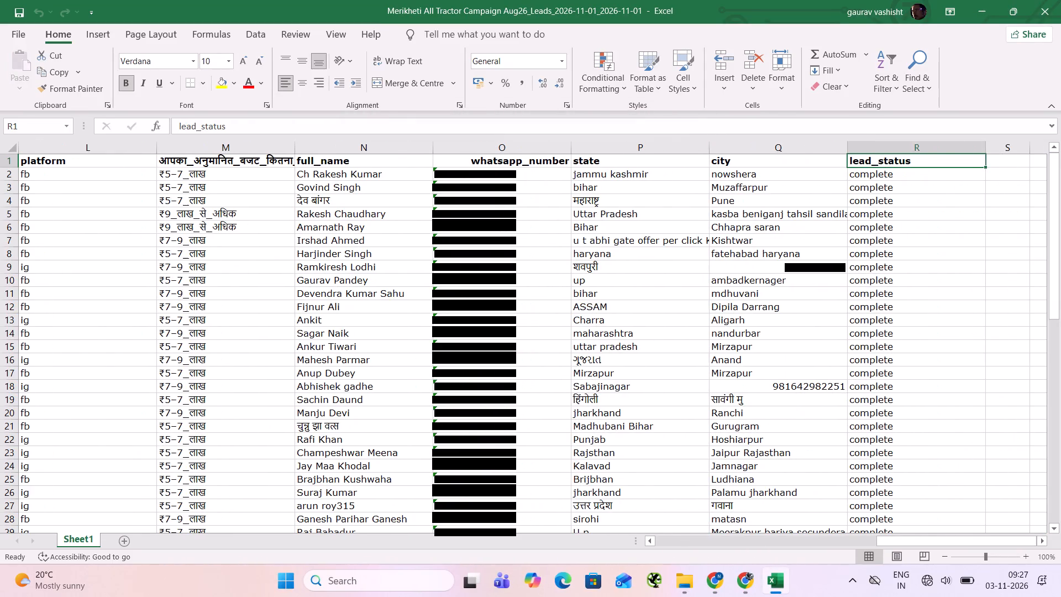
{"action": "left_click", "coordinate": [673, 145]}
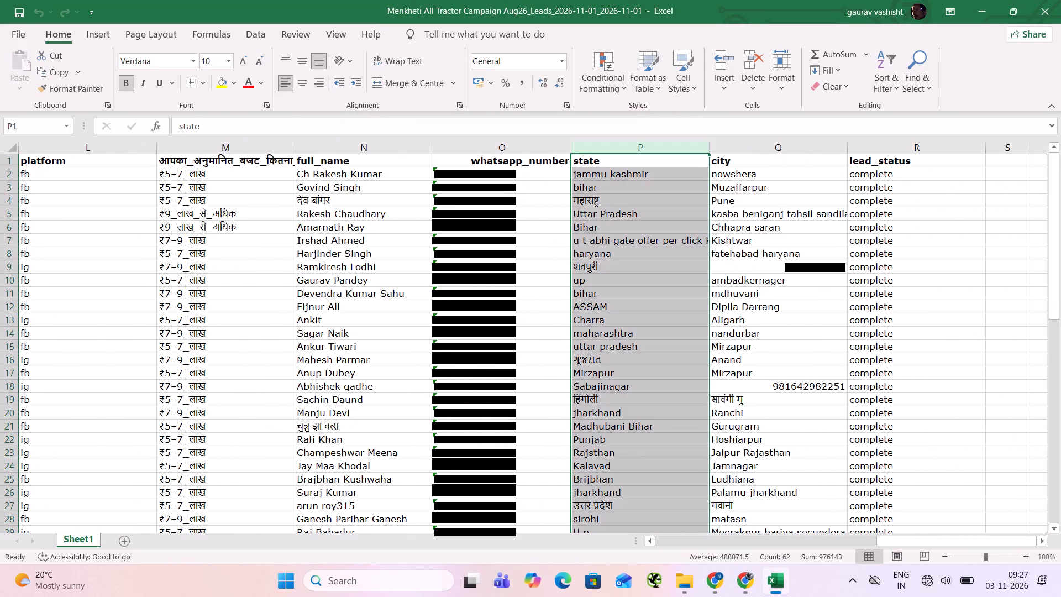
Set row 2's state to Jammu And Kashmir and clear its city.
{"action": "left_click", "coordinate": [657, 168]}
{"action": "type", "text": "Jammu"}
{"action": "key", "text": "space"}
{"action": "key", "text": "Return"}
{"action": "key", "text": "Right"}
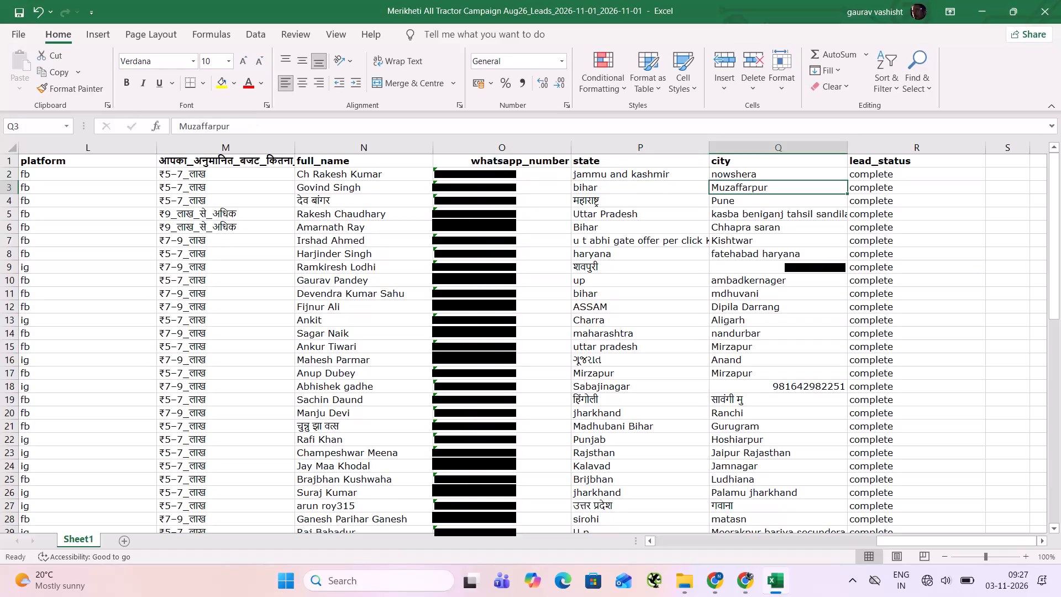
{"action": "key", "text": "Up"}
{"action": "key", "text": "Left"}
{"action": "type", "text": "Jammu And Kashmir"}
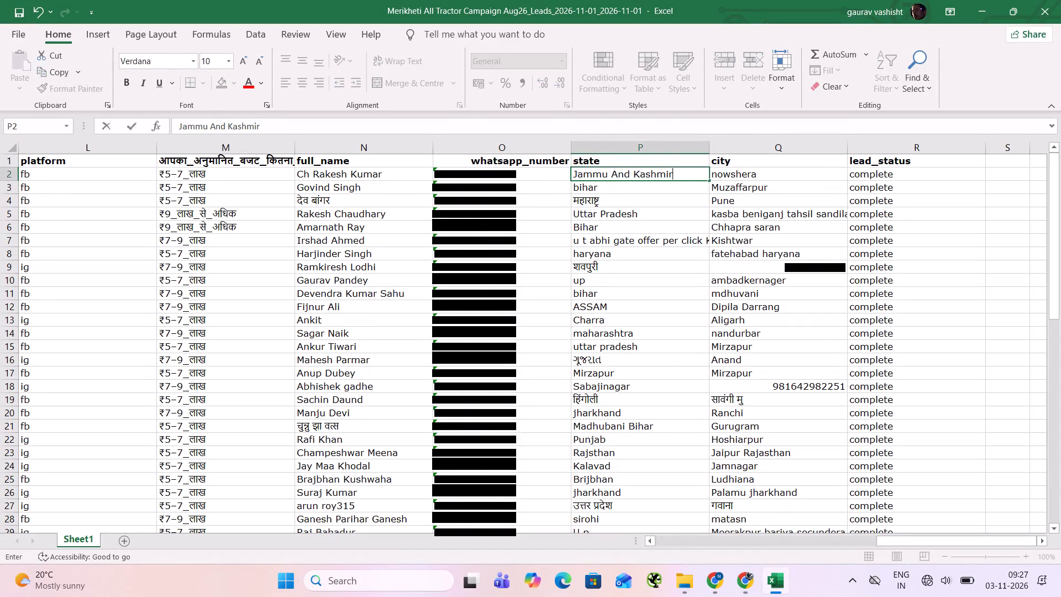
{"action": "key", "text": "Right"}
{"action": "key", "text": "BackSpace"}
Set row 3's state to Bihar and replace row 4's Hindi state entry with Maharashtra.
{"action": "key", "text": "Down"}
{"action": "key", "text": "Left"}
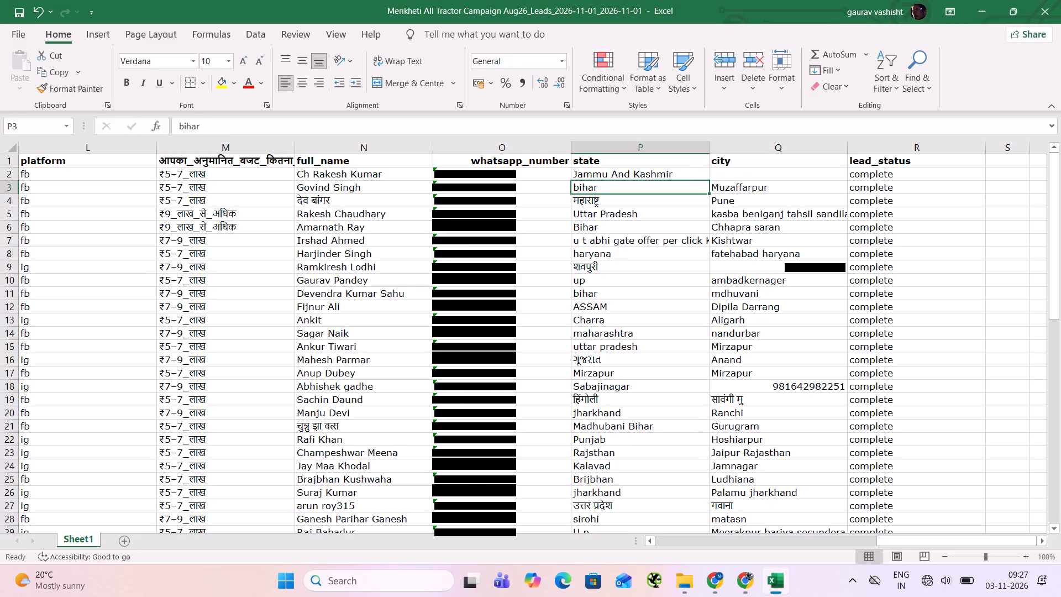
{"action": "type", "text": "Bihar"}
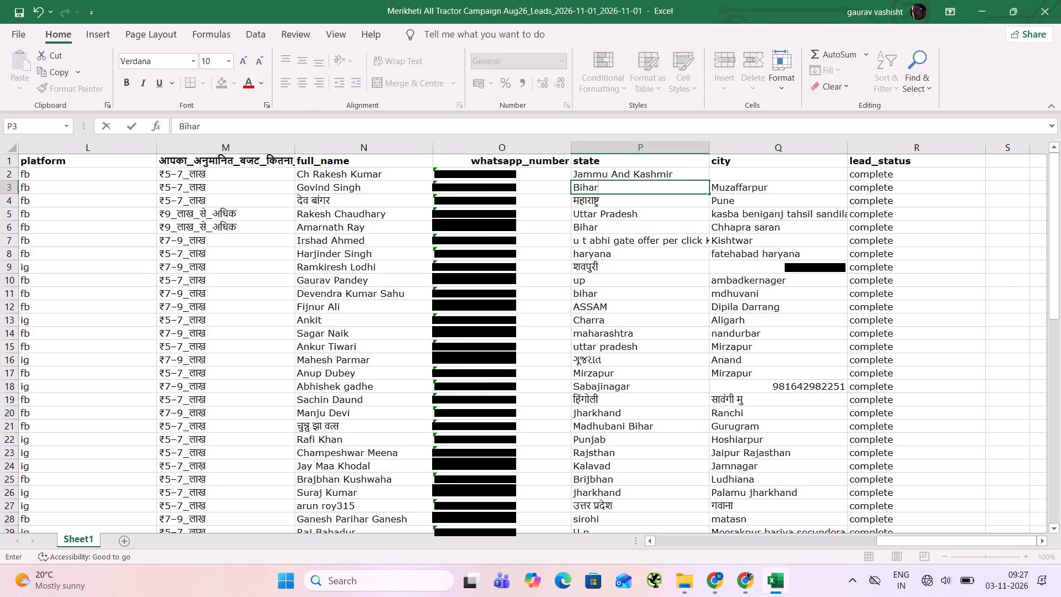
{"action": "key", "text": "Down"}
{"action": "type", "text": "Maharahst"}
{"action": "key", "text": "BackSpace"}
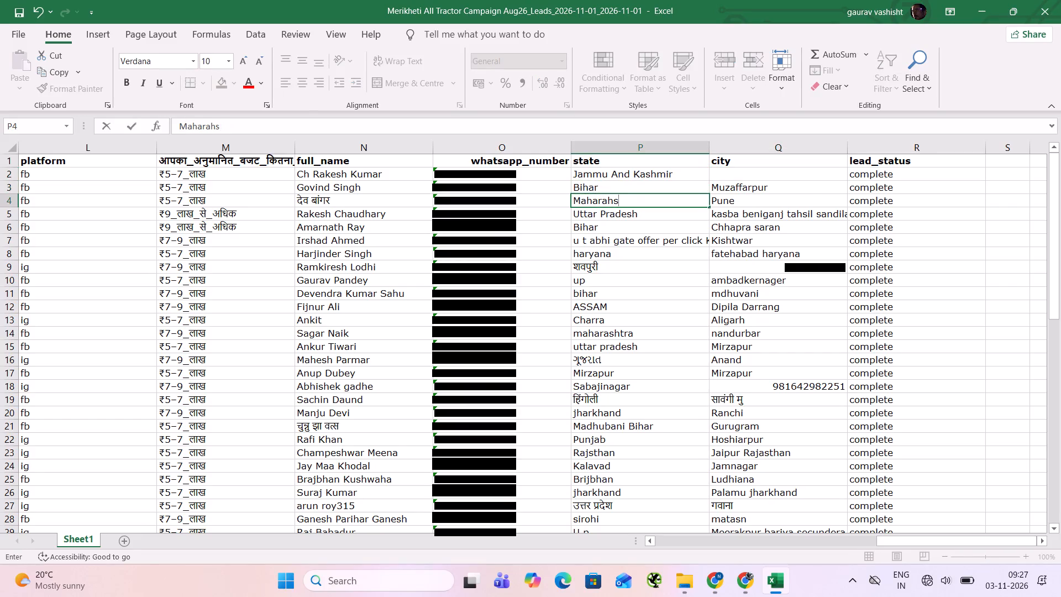
{"action": "key", "text": "BackSpace"}
{"action": "key", "text": "BackSpace"}
{"action": "type", "text": "shtra"}
Clear the cities of rows 5 and 7.
{"action": "key", "text": "Right"}
{"action": "key", "text": "Down"}
{"action": "key", "text": "BackSpace"}
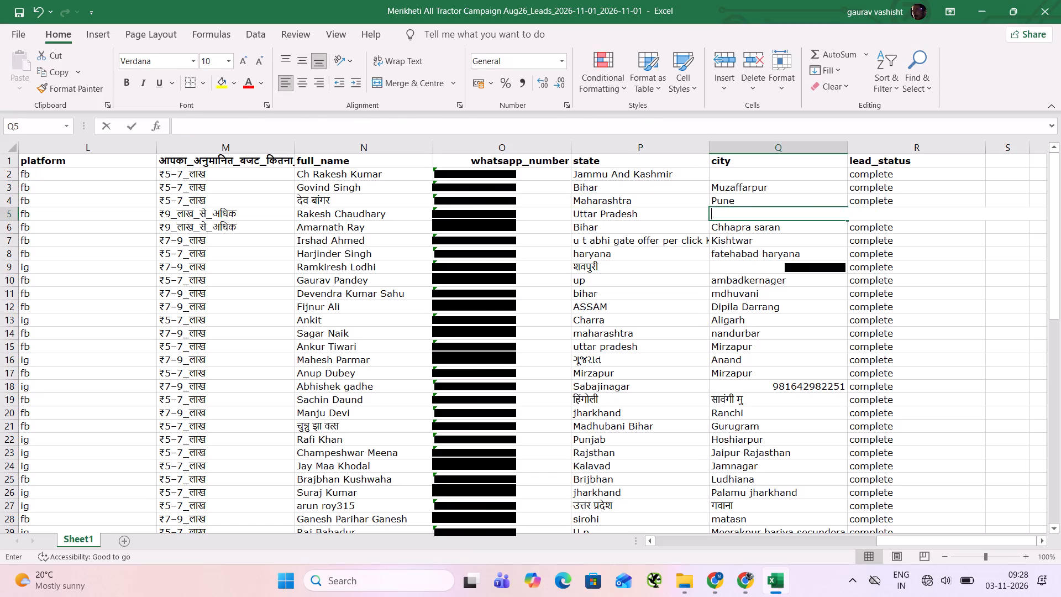
{"action": "key", "text": "Left"}
{"action": "key", "text": "Down"}
{"action": "key", "text": "Right"}
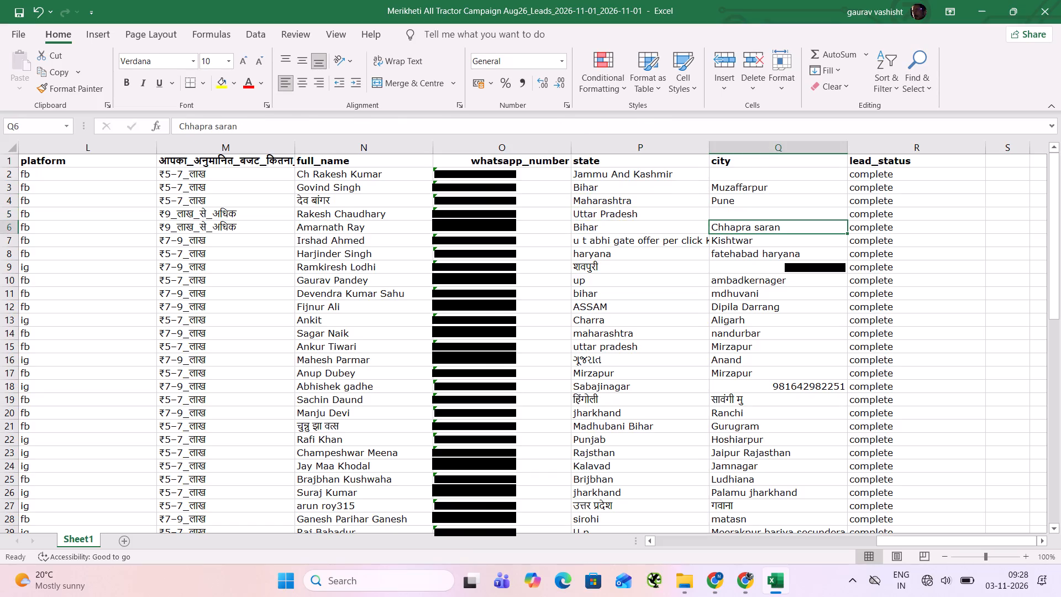
{"action": "key", "text": "Down"}
{"action": "key", "text": "BackSpace"}
Replace row 7's state entry with Uttar Pradesh copied from row 5.
{"action": "key", "text": "Left"}
{"action": "key", "text": "Up"}
{"action": "key", "text": "Up"}
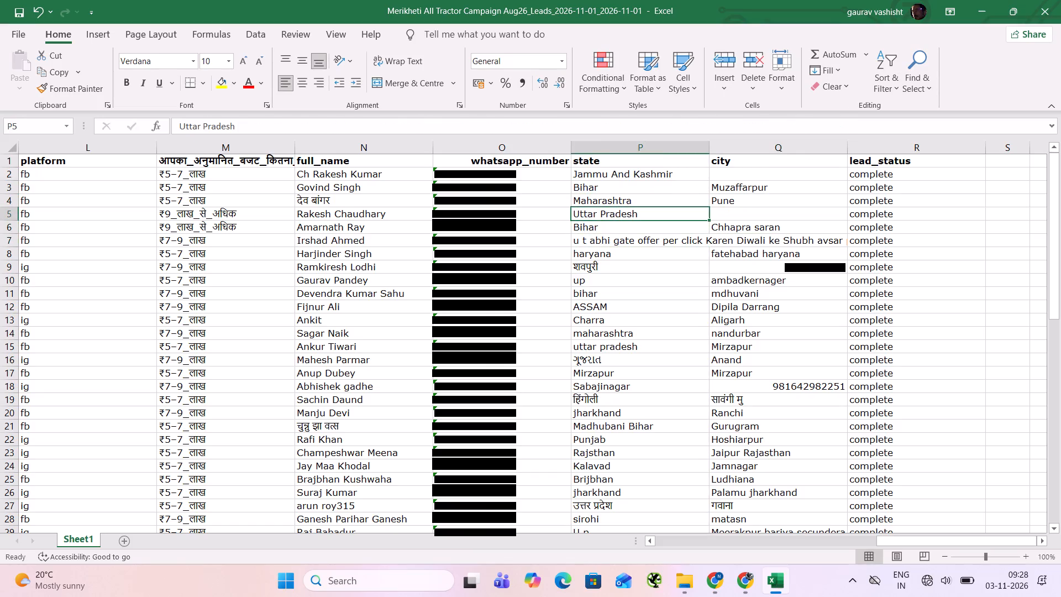
{"action": "key", "text": "ctrl+c"}
{"action": "key", "text": "Down"}
{"action": "key", "text": "Down"}
{"action": "key", "text": "ctrl+v"}
Set row 8's state to Haryana and its city to Fathebad.
{"action": "key", "text": "Down"}
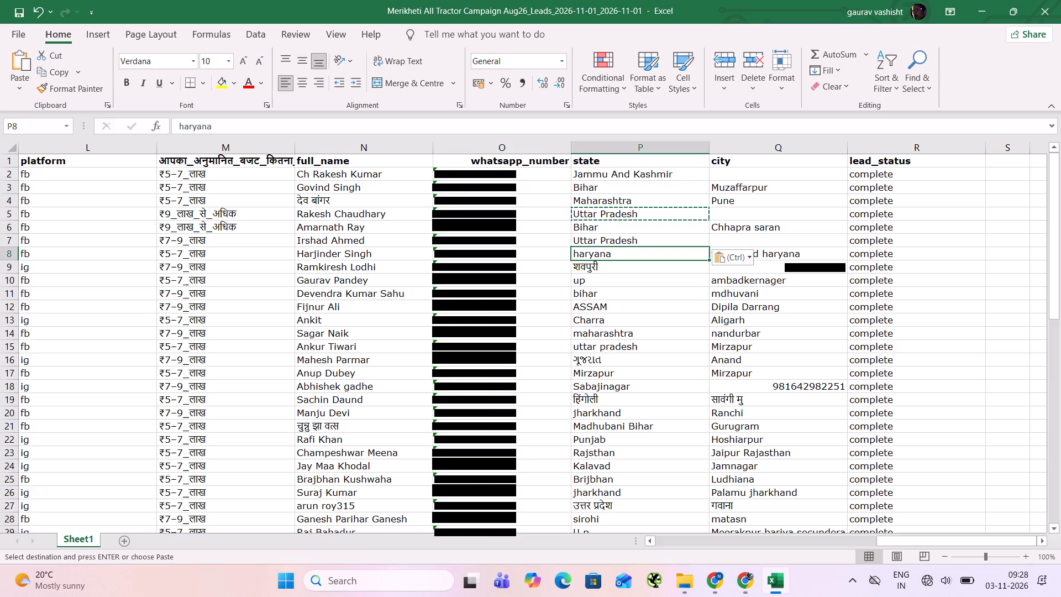
{"action": "type", "text": "Haryana"}
{"action": "key", "text": "Right"}
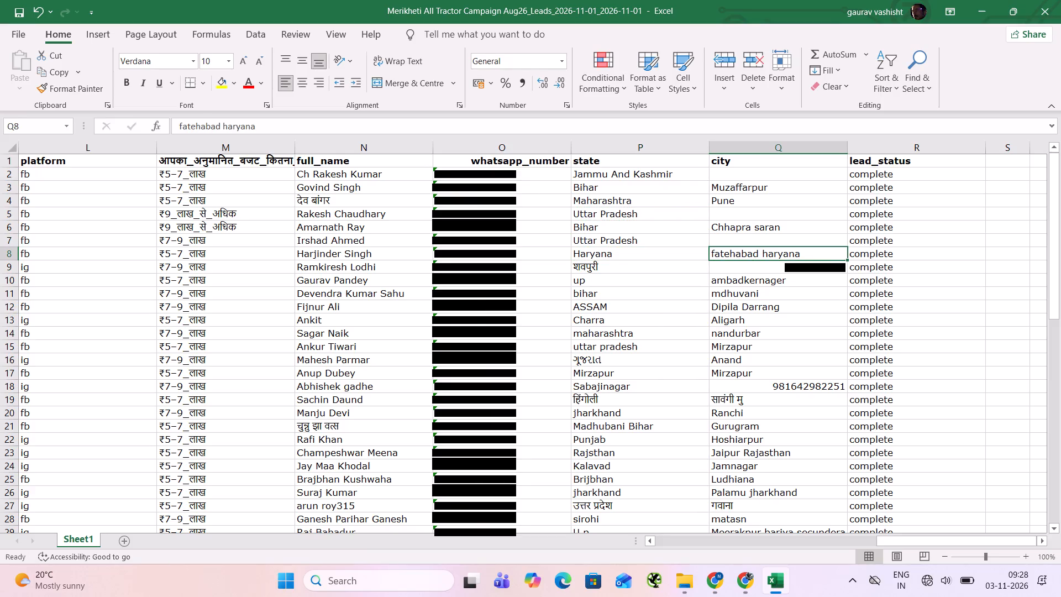
{"action": "type", "text": "Fathebad"}
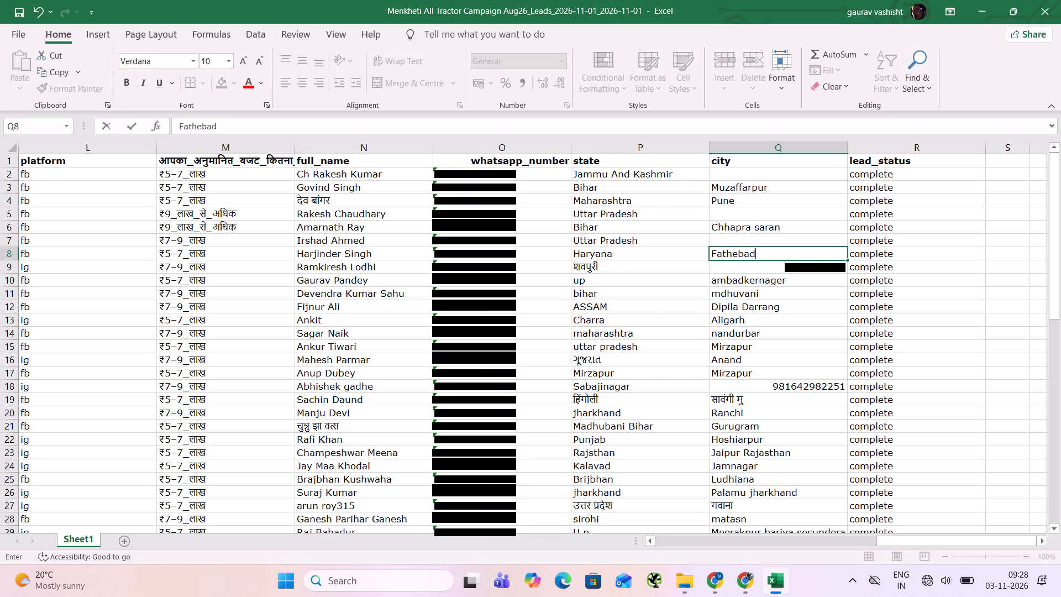
Clear row 9's city and replace its Hindi state entry with Haryana copied from row 8.
{"action": "key", "text": "Down"}
{"action": "key", "text": "BackSpace"}
{"action": "key", "text": "Left"}
{"action": "key", "text": "Up"}
{"action": "key", "text": "ctrl+c"}
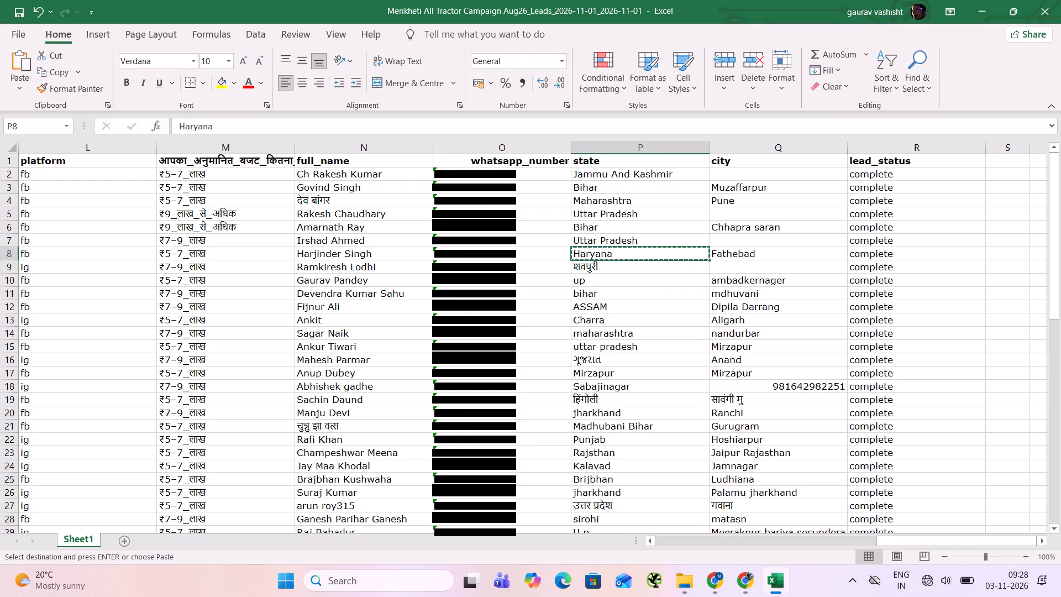
{"action": "key", "text": "Down"}
{"action": "key", "text": "ctrl+v"}
Set row 10's state to Uttar Pradesh and row 11's state to Bihar.
{"action": "key", "text": "Down"}
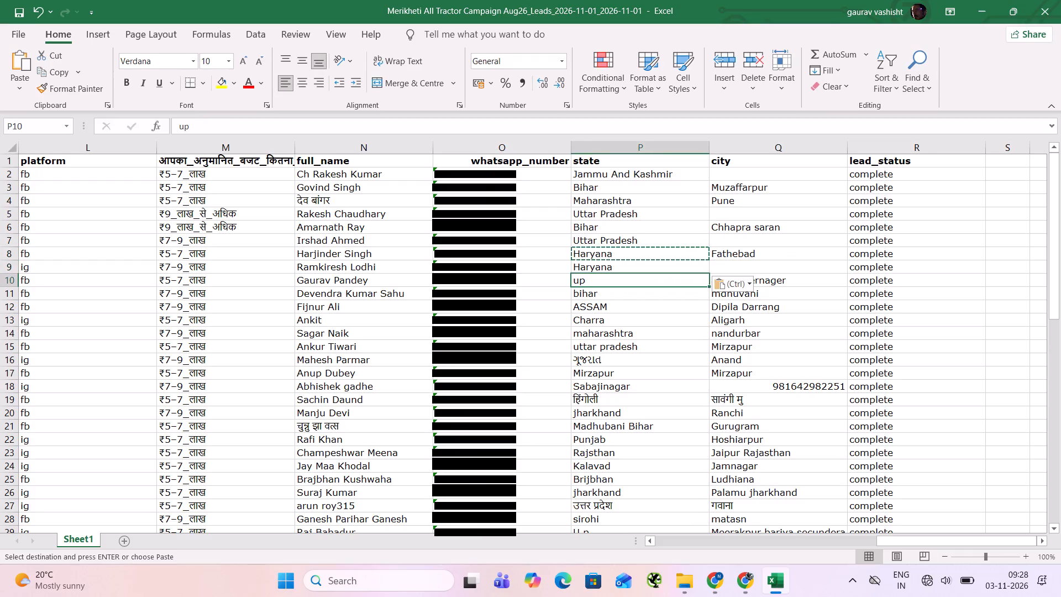
{"action": "type", "text": "Uttar"}
{"action": "key", "text": "space"}
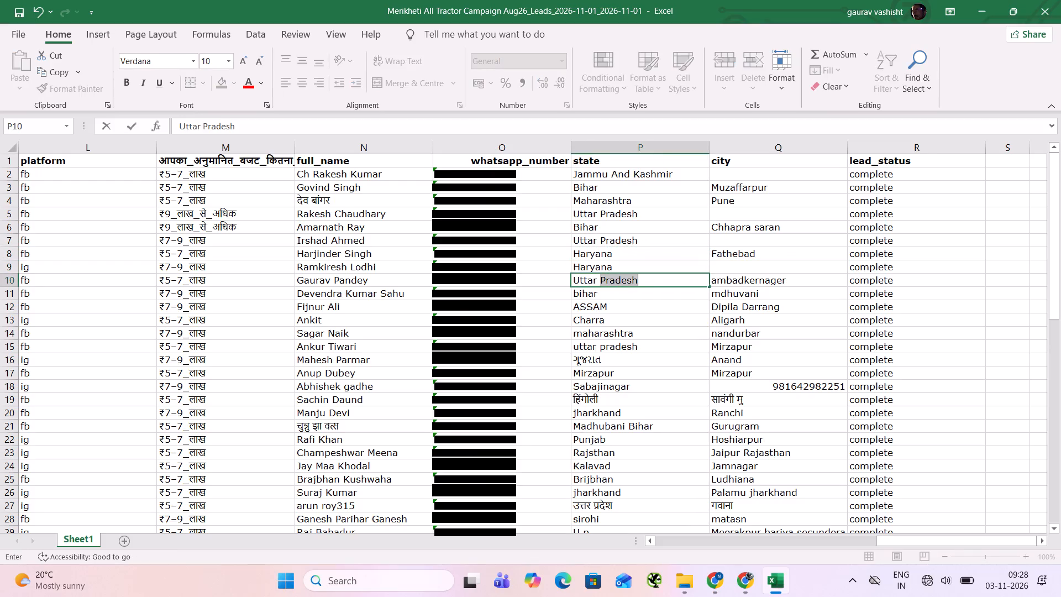
{"action": "key", "text": "Return"}
{"action": "type", "text": "Bihar"}
Clear the cities of rows 10 and 11.
{"action": "key", "text": "Right"}
{"action": "key", "text": "Up"}
{"action": "key", "text": "BackSpace"}
{"action": "key", "text": "Down"}
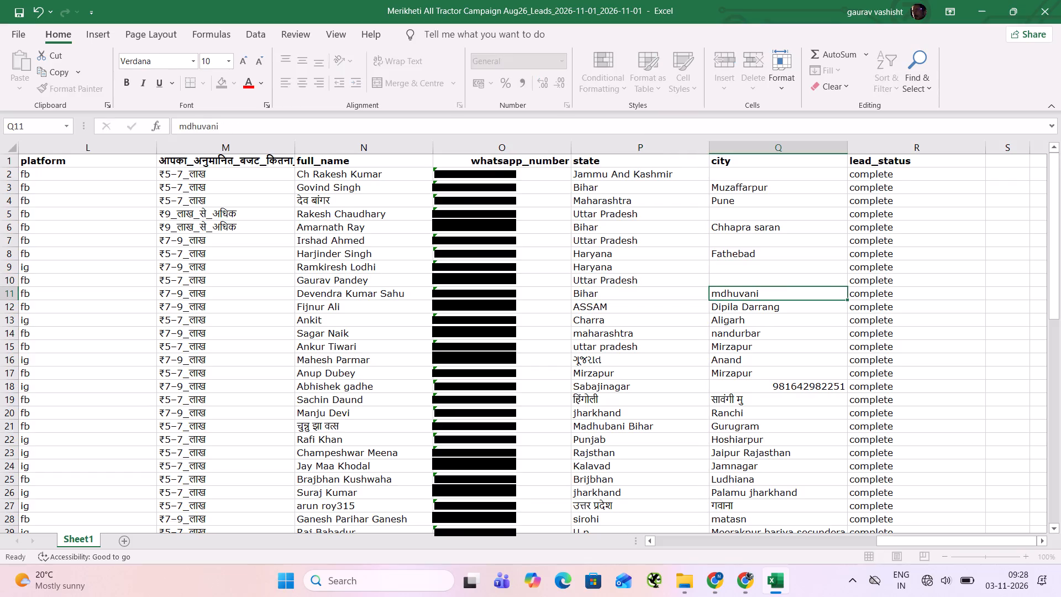
{"action": "key", "text": "BackSpace"}
Set row 12's state to Assam and row 13's state to Uttar Pradesh.
{"action": "key", "text": "Down"}
{"action": "key", "text": "Left"}
{"action": "type", "text": "Assam"}
{"action": "key", "text": "Down"}
{"action": "key", "text": "BackSpace"}
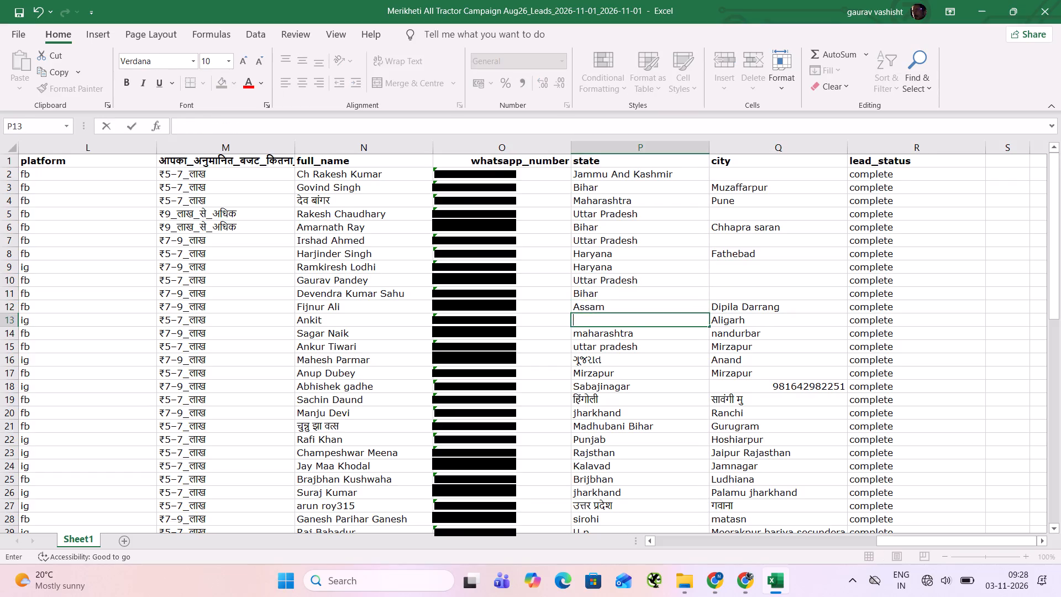
{"action": "type", "text": "Uttar"}
{"action": "key", "text": "space"}
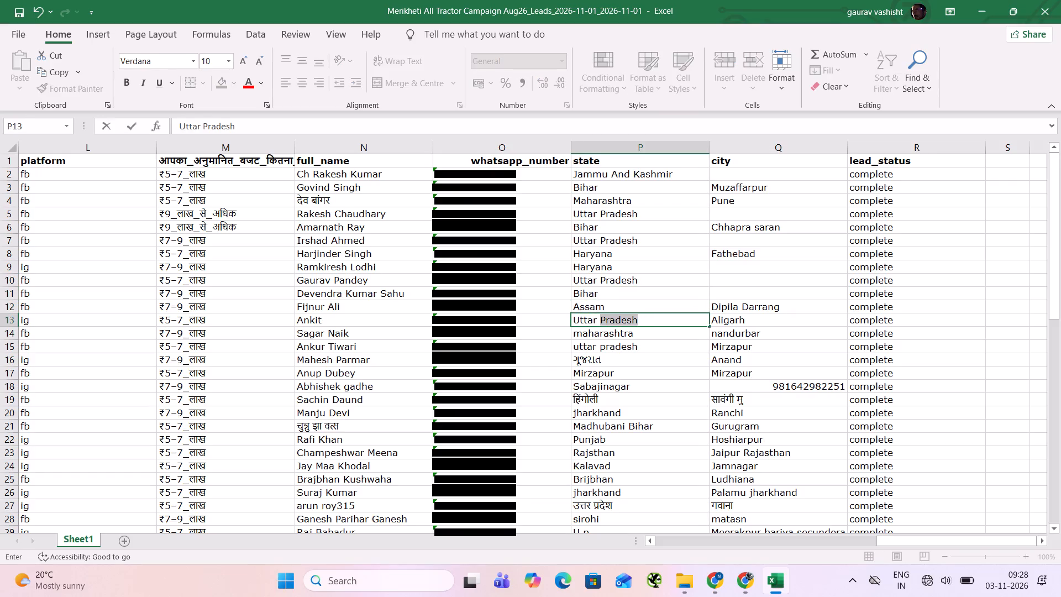
{"action": "key", "text": "Return"}
Set row 14's state to Maharashtra and copy Uttar Pradesh from row 13 into row 15's state.
{"action": "type", "text": "Maharashtra"}
{"action": "key", "text": "Right"}
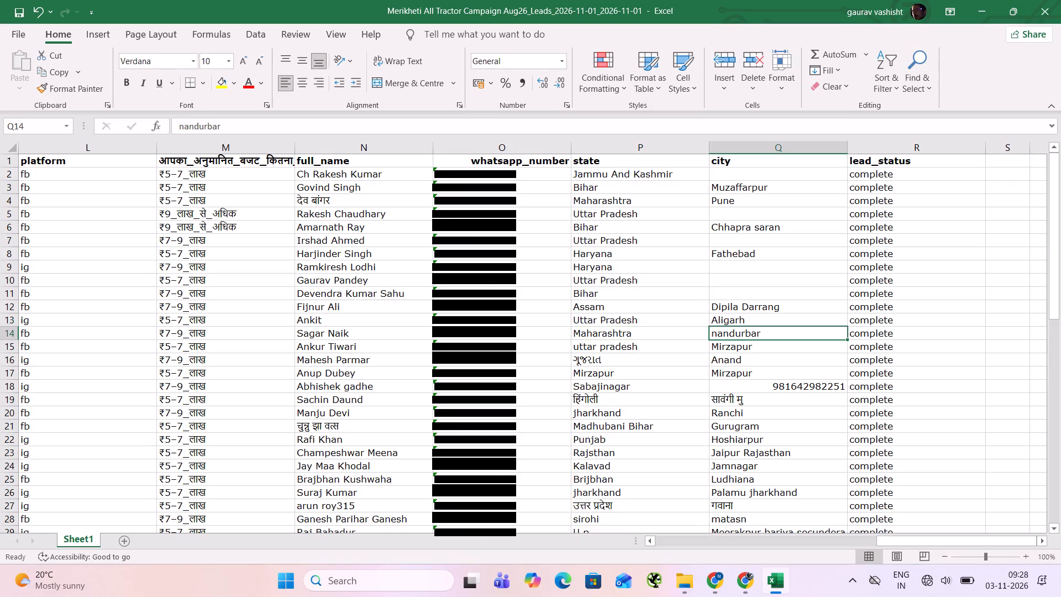
{"action": "key", "text": "Left"}
{"action": "key", "text": "Up"}
{"action": "key", "text": "ctrl+c"}
{"action": "key", "text": "Down"}
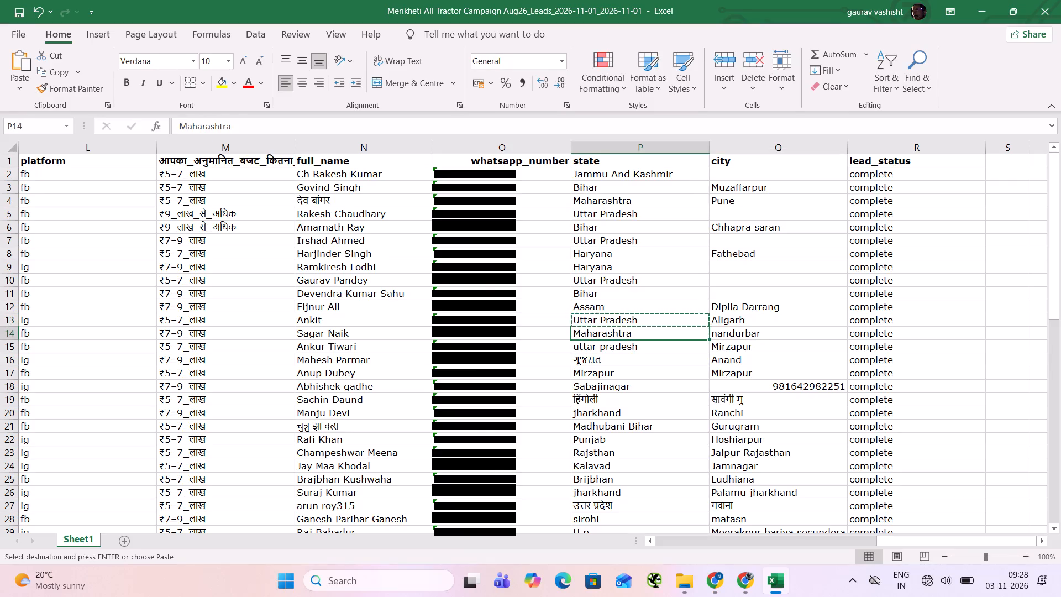
{"action": "key", "text": "Down"}
{"action": "key", "text": "ctrl+v"}
Clear row 14's city.
{"action": "key", "text": "Right"}
{"action": "key", "text": "Up"}
{"action": "key", "text": "BackSpace"}
Replace row 16's Gujarati-script state entry with Gujarat.
{"action": "key", "text": "Down"}
{"action": "key", "text": "Down"}
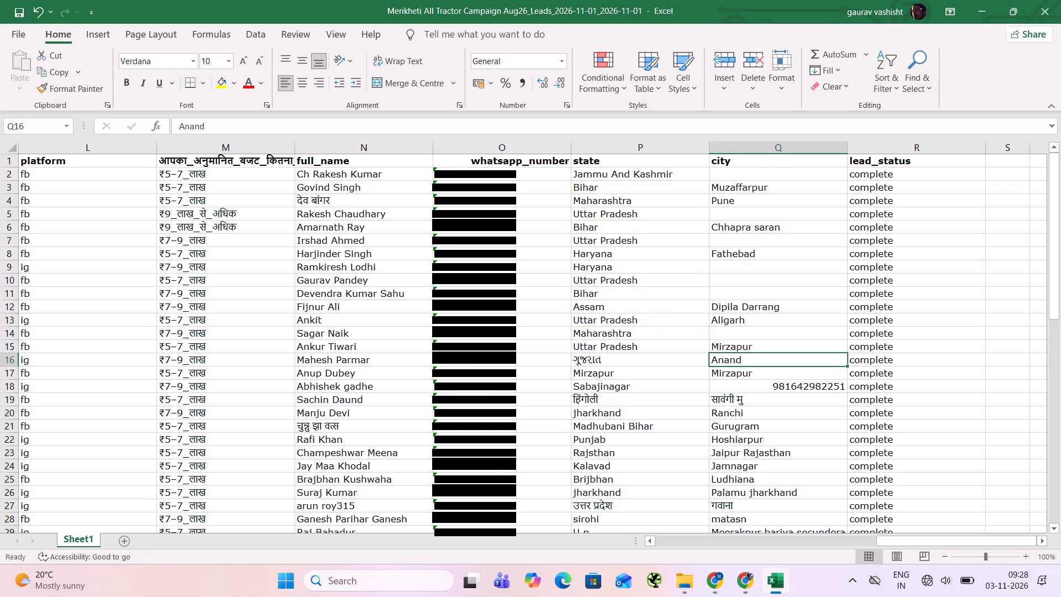
{"action": "key", "text": "Left"}
{"action": "type", "text": "Gujarat"}
{"action": "key", "text": "Up"}
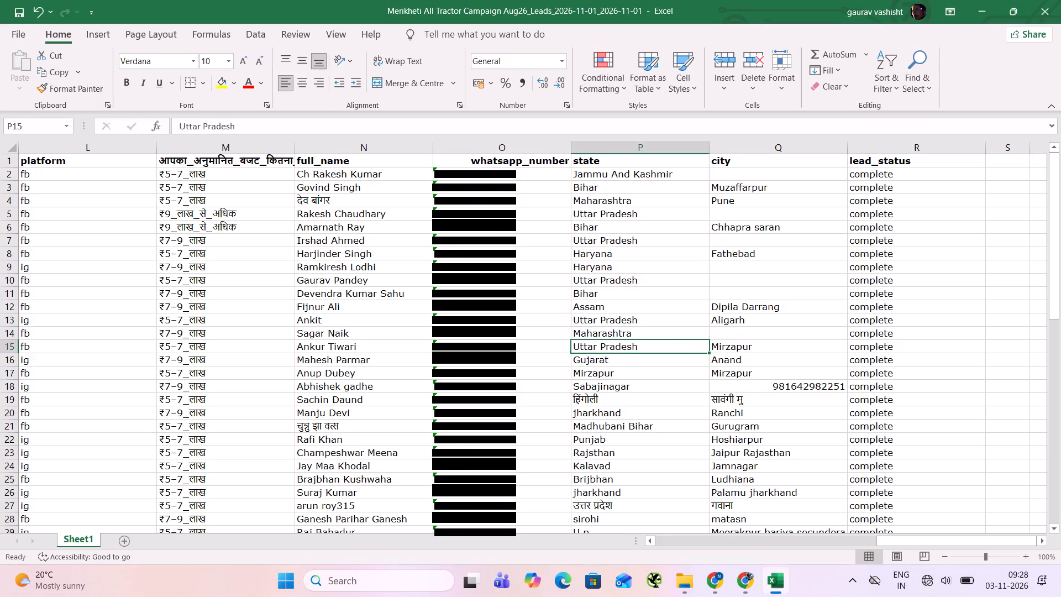
Move Mirzapur from row 17's state cell into its city cell.
{"action": "key", "text": "ctrl+c"}
{"action": "key", "text": "Down"}
{"action": "key", "text": "Down"}
{"action": "key", "text": "ctrl+x"}
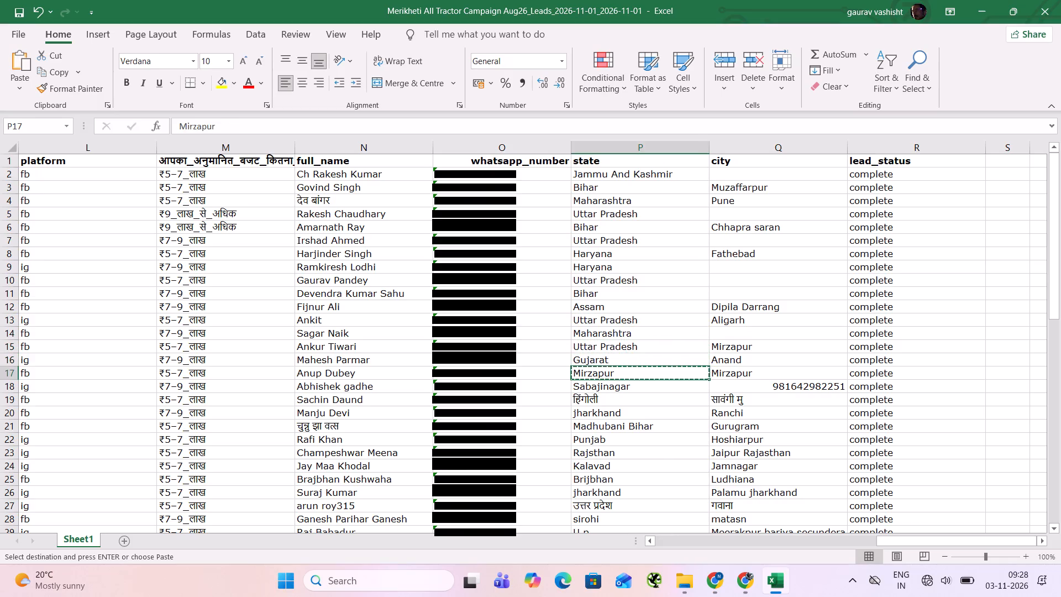
{"action": "key", "text": "Right"}
{"action": "key", "text": "ctrl+v"}
Copy Uttar Pradesh from row 15 into row 17's state.
{"action": "key", "text": "Left"}
{"action": "key", "text": "Up"}
{"action": "key", "text": "Up"}
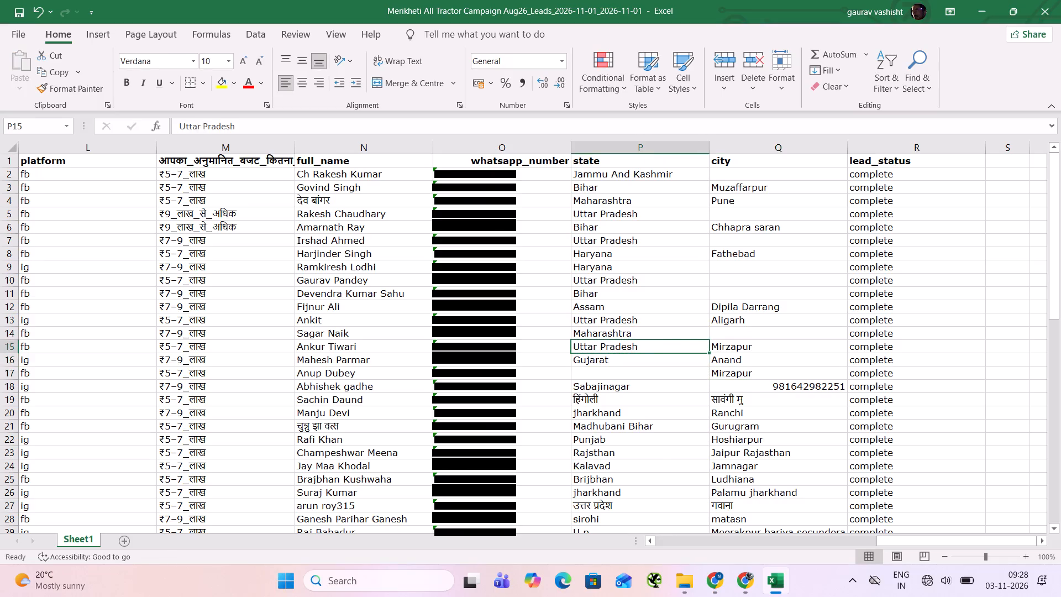
{"action": "key", "text": "ctrl+c"}
{"action": "key", "text": "Down"}
{"action": "key", "text": "Down"}
{"action": "key", "text": "ctrl+v"}
Move Sabajinagar from row 18's state into its city cell and enter Mahrashtra as the state.
{"action": "key", "text": "Down"}
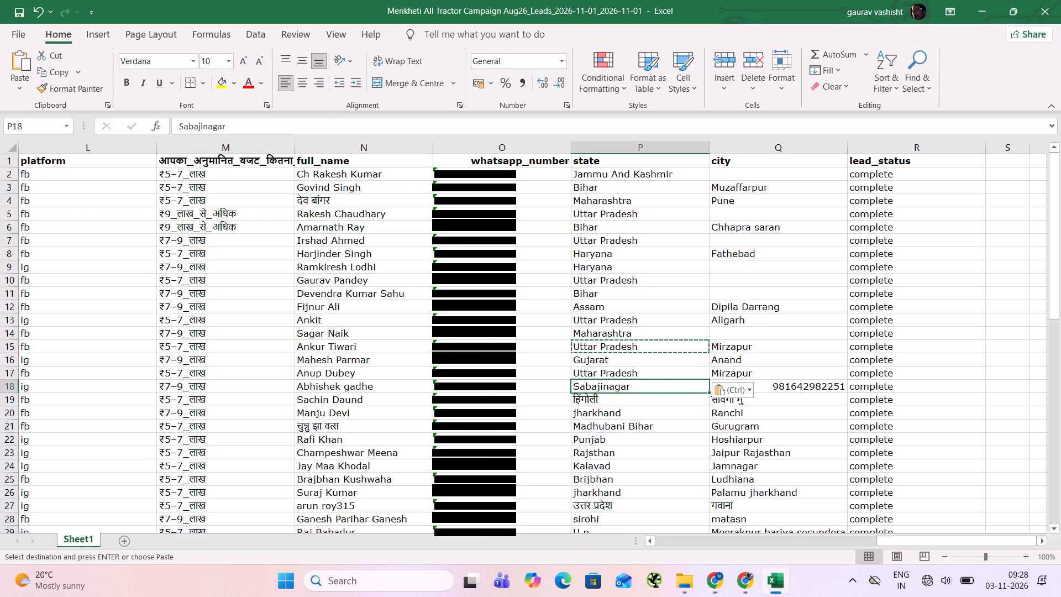
{"action": "key", "text": "ctrl+x"}
{"action": "key", "text": "Right"}
{"action": "key", "text": "ctrl+v"}
{"action": "key", "text": "Left"}
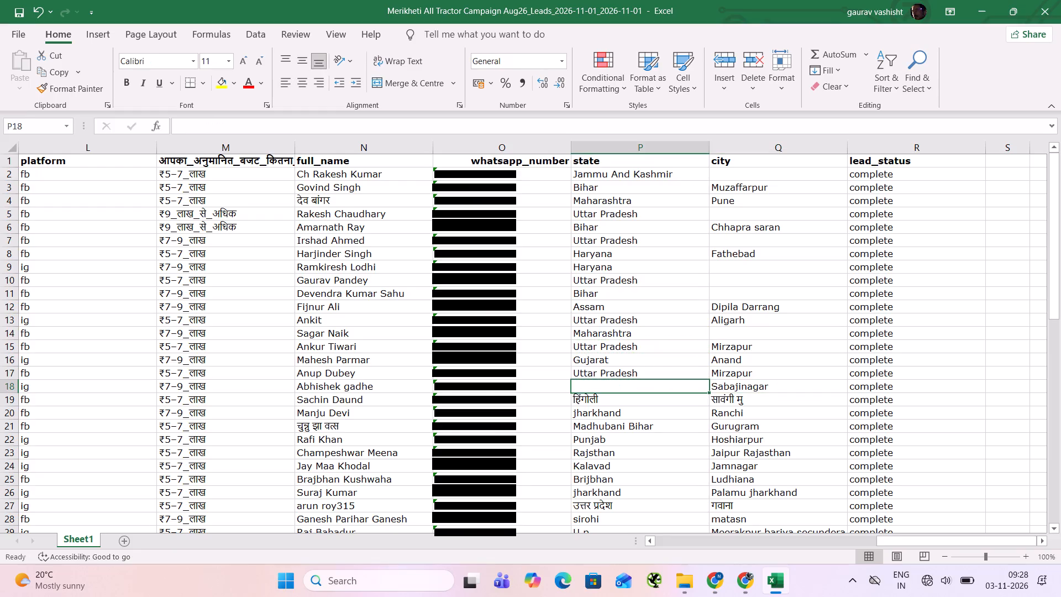
{"action": "type", "text": "Mahra"}
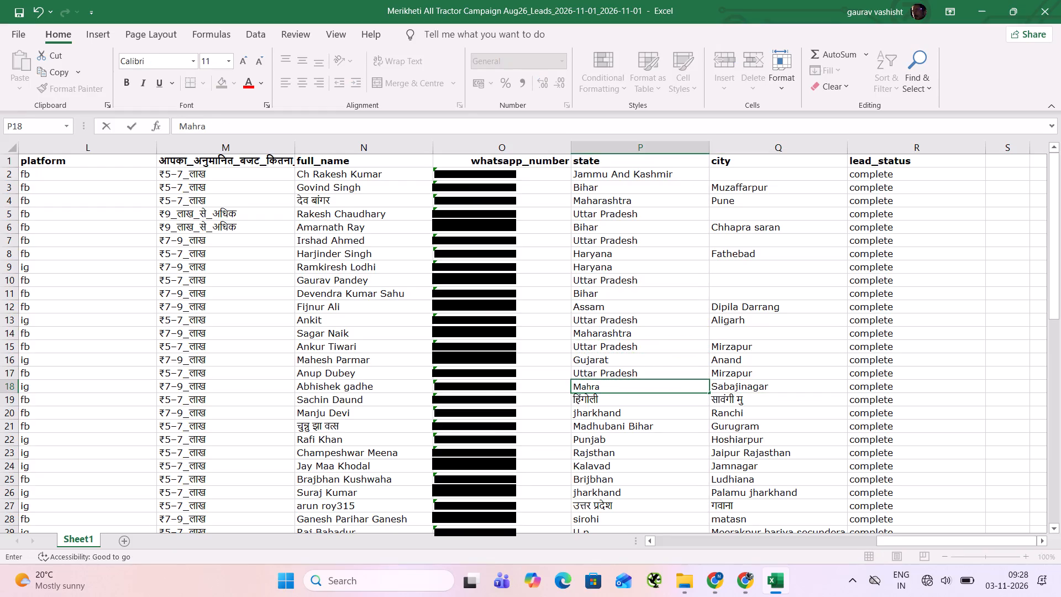
{"action": "type", "text": "shtra"}
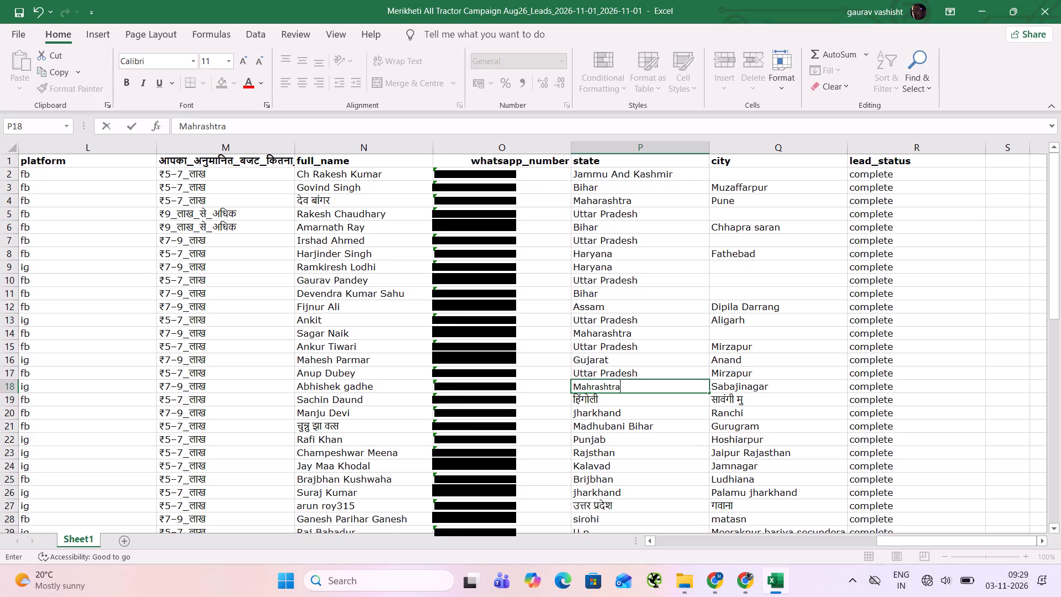
{"action": "key", "text": "Down"}
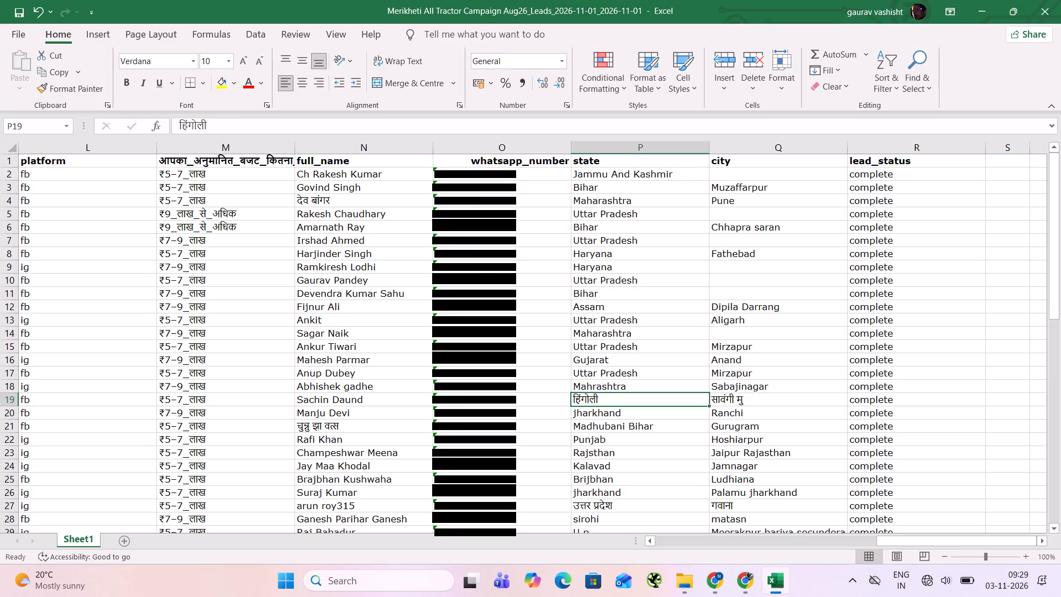
Clear the Hindi state and city entries in row 19.
{"action": "key", "text": "BackSpace"}
{"action": "key", "text": "Right"}
{"action": "key", "text": "BackSpace"}
Re-enter row 18's state as Mahrashtra.
{"action": "key", "text": "Up"}
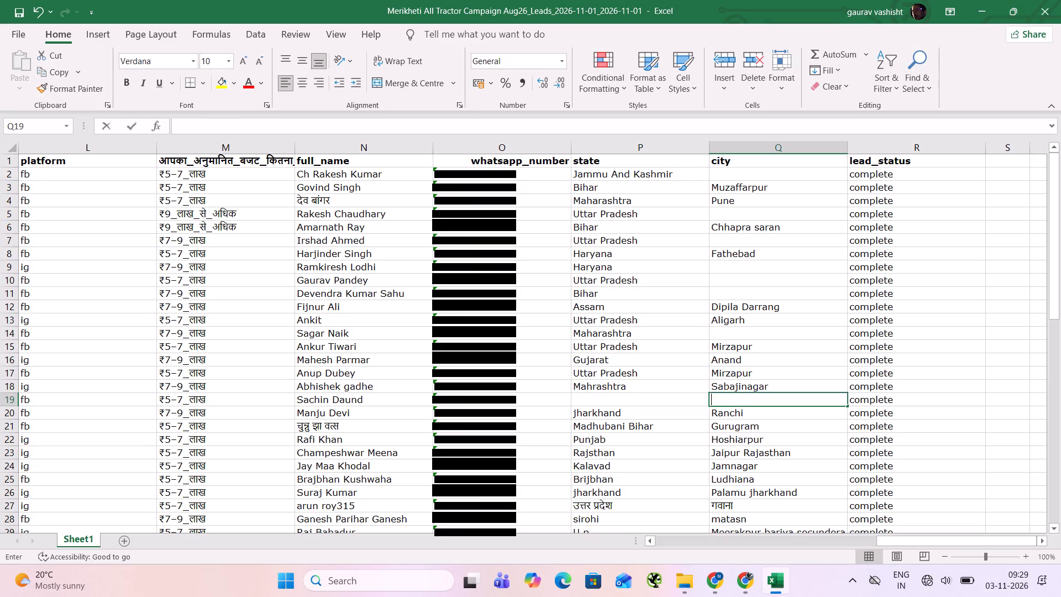
{"action": "key", "text": "Left"}
{"action": "type", "text": "Mh"}
{"action": "key", "text": "BackSpace"}
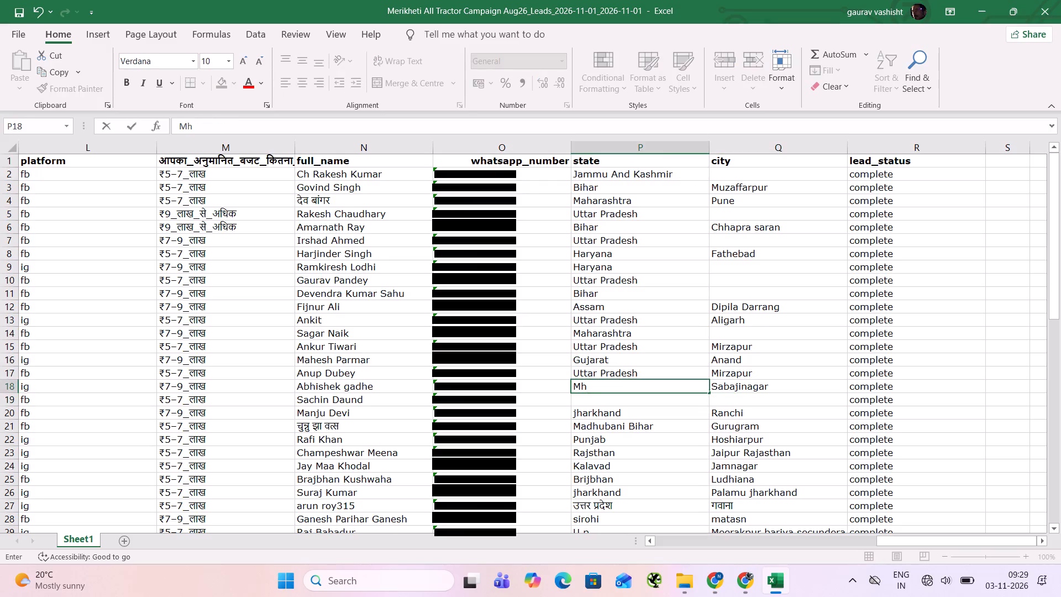
{"action": "type", "text": "ah"}
{"action": "type", "text": "rashtra"}
{"action": "key", "text": "Down"}
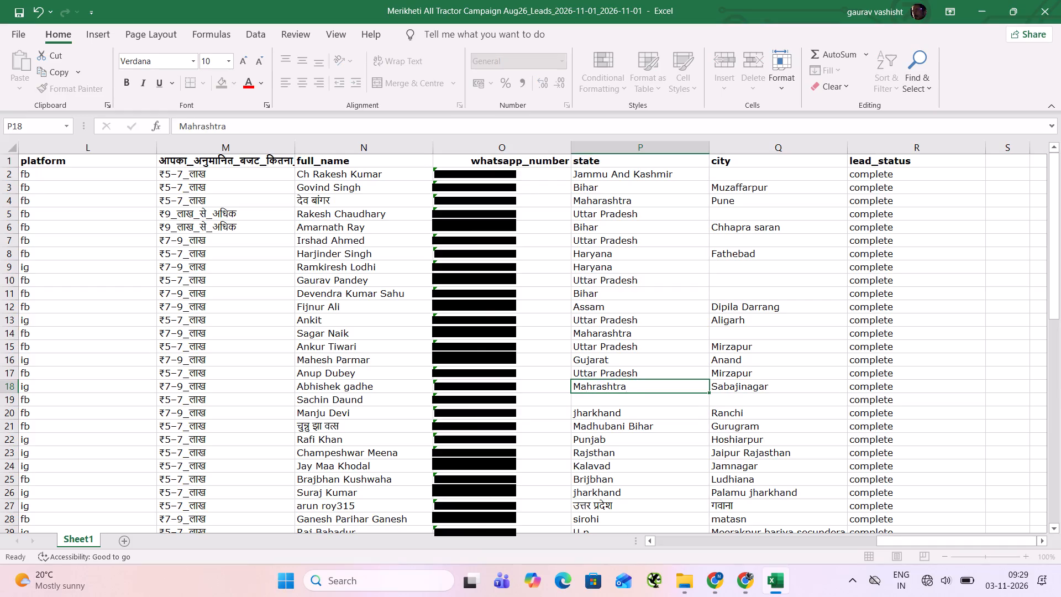
Set row 20's state to Jharkhand and row 21's state to Bihar.
{"action": "key", "text": "Down"}
{"action": "type", "text": "Jharkhand"}
{"action": "key", "text": "Right"}
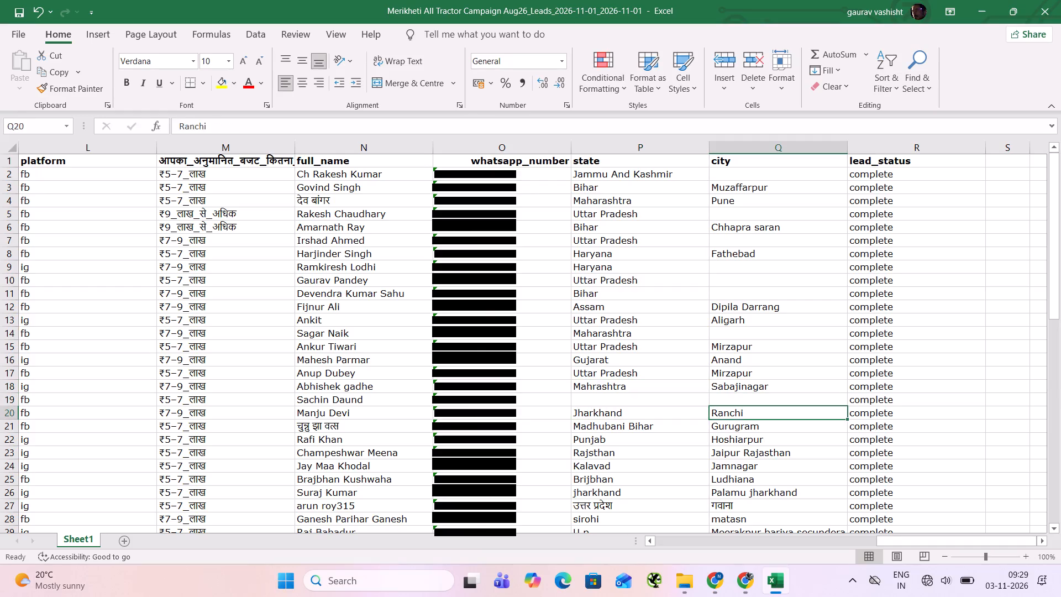
{"action": "key", "text": "Down"}
{"action": "key", "text": "Left"}
{"action": "type", "text": "Bu"}
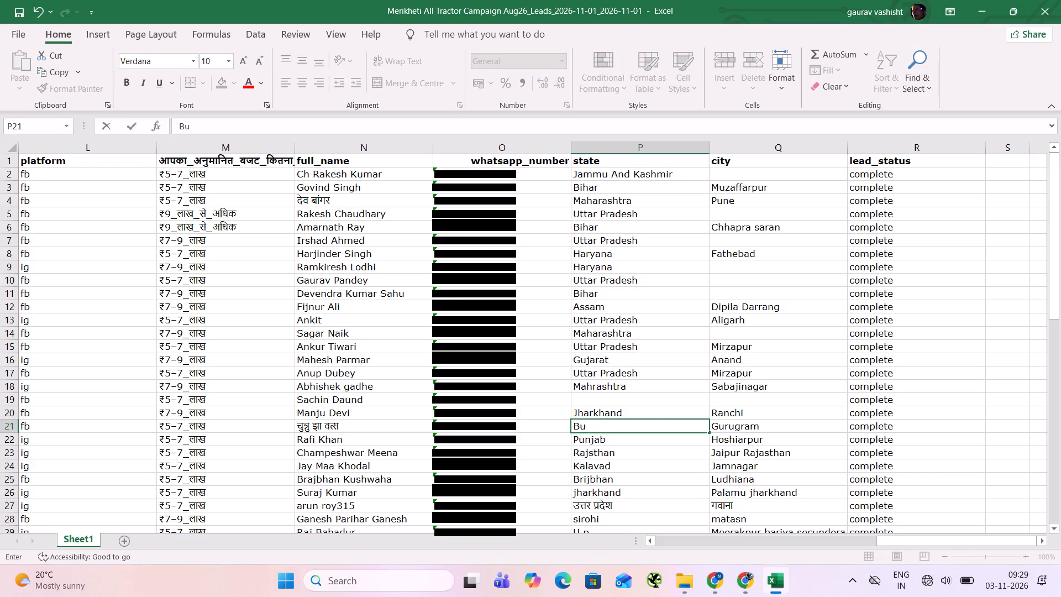
{"action": "key", "text": "BackSpace"}
{"action": "type", "text": "ihar"}
Set row 23's state to Rajasthan and its city to Jaipur.
{"action": "key", "text": "Right"}
{"action": "key", "text": "Down"}
{"action": "key", "text": "Left"}
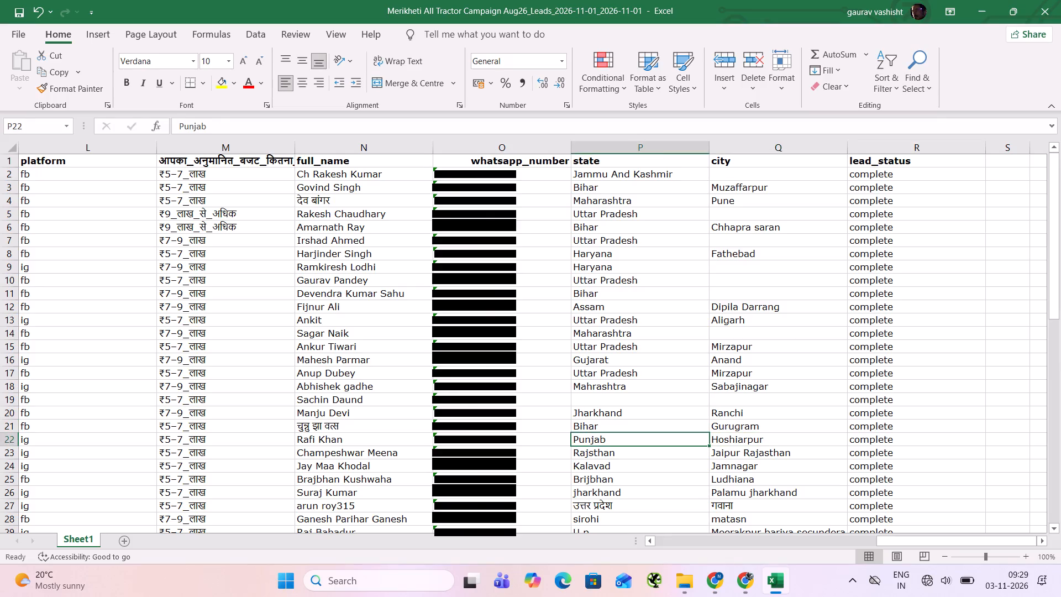
{"action": "key", "text": "Down"}
{"action": "type", "text": "Rajasthan"}
{"action": "key", "text": "Right"}
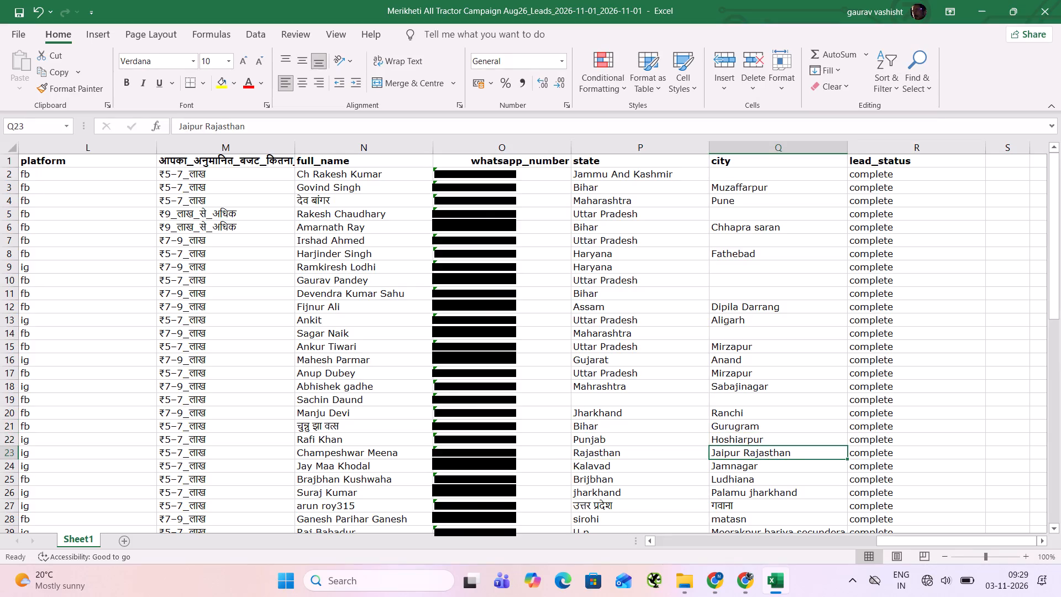
{"action": "type", "text": "Jaipur"}
Set row 24's state to Uttar Pradesh and fill it down into row 25's state.
{"action": "key", "text": "Down"}
{"action": "key", "text": "Left"}
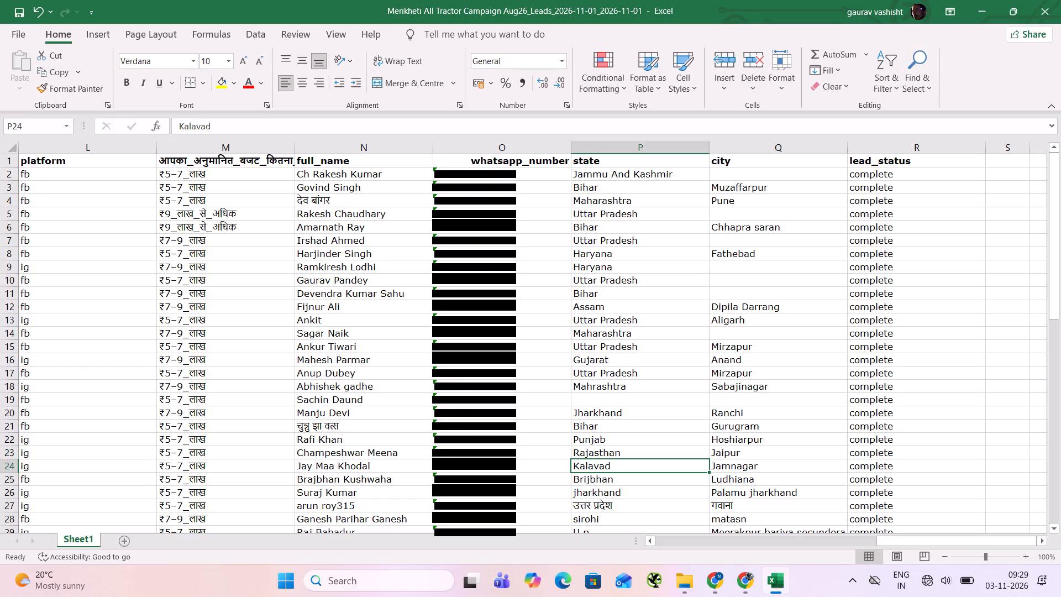
{"action": "type", "text": "Uttar"}
{"action": "key", "text": "space"}
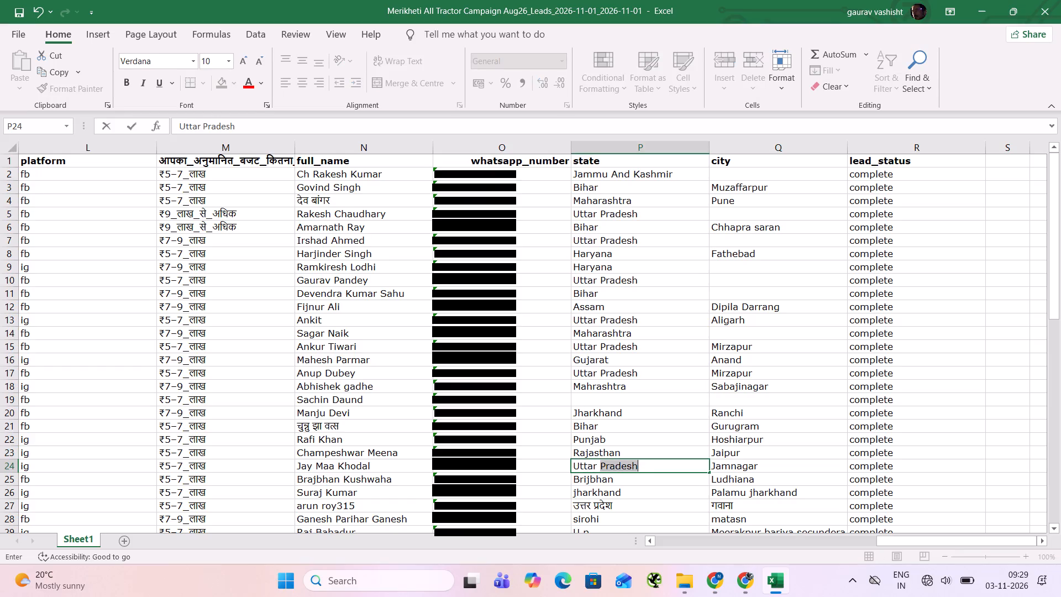
{"action": "key", "text": "Return"}
{"action": "key", "text": "ctrl+d"}
Set row 26's state to Jharkhand and clear the cities in rows 26 and 27.
{"action": "key", "text": "Down"}
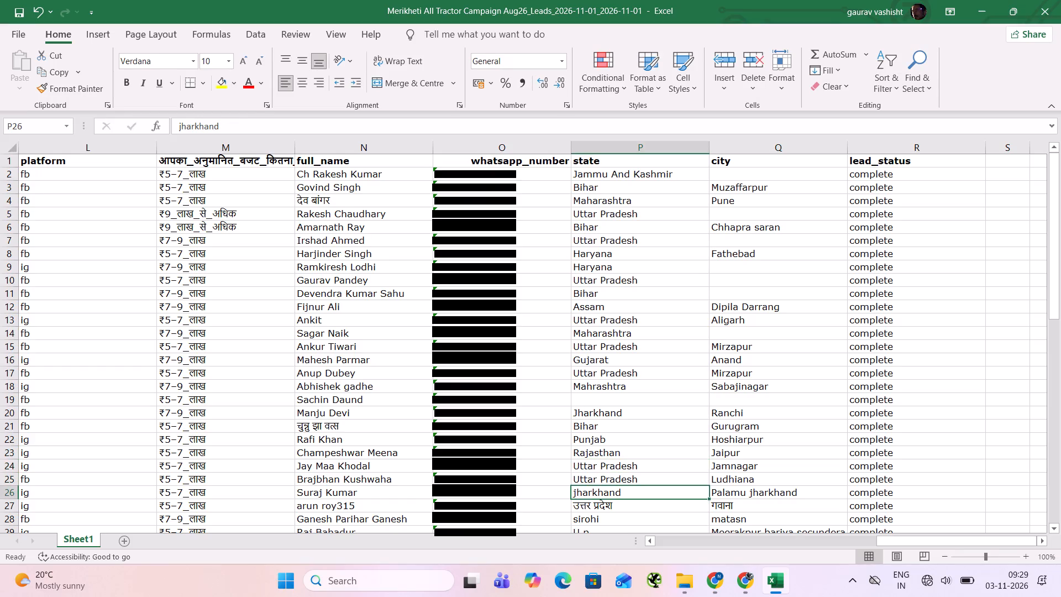
{"action": "type", "text": "Jharkhand"}
{"action": "key", "text": "Right"}
{"action": "key", "text": "BackSpace"}
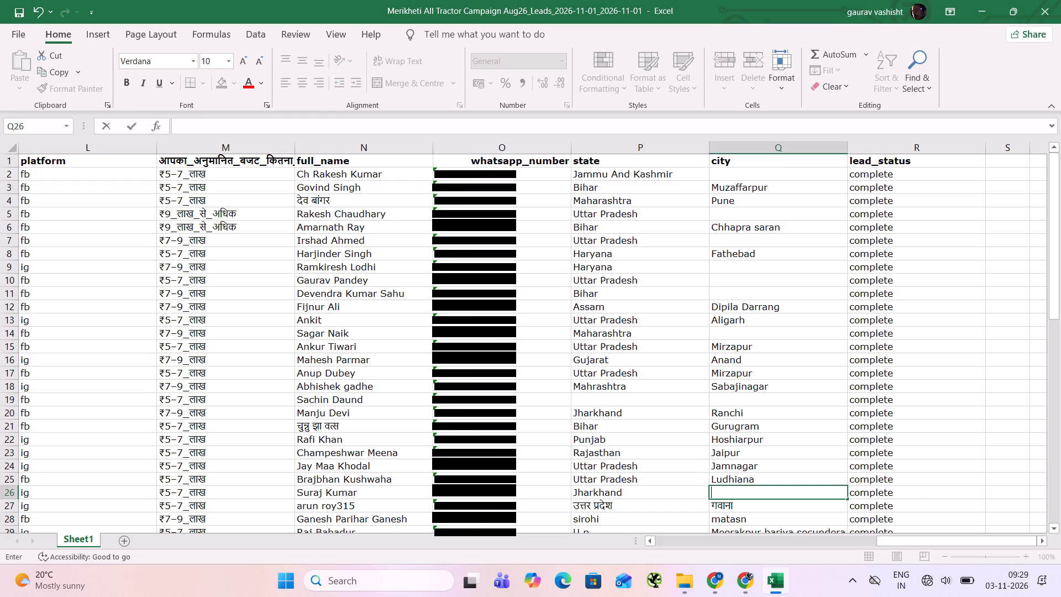
{"action": "key", "text": "Down"}
{"action": "key", "text": "BackSpace"}
Copy Uttar Pradesh from row 25 into the state cells of rows 27, 28 and 29.
{"action": "key", "text": "Left"}
{"action": "key", "text": "Up"}
{"action": "key", "text": "Up"}
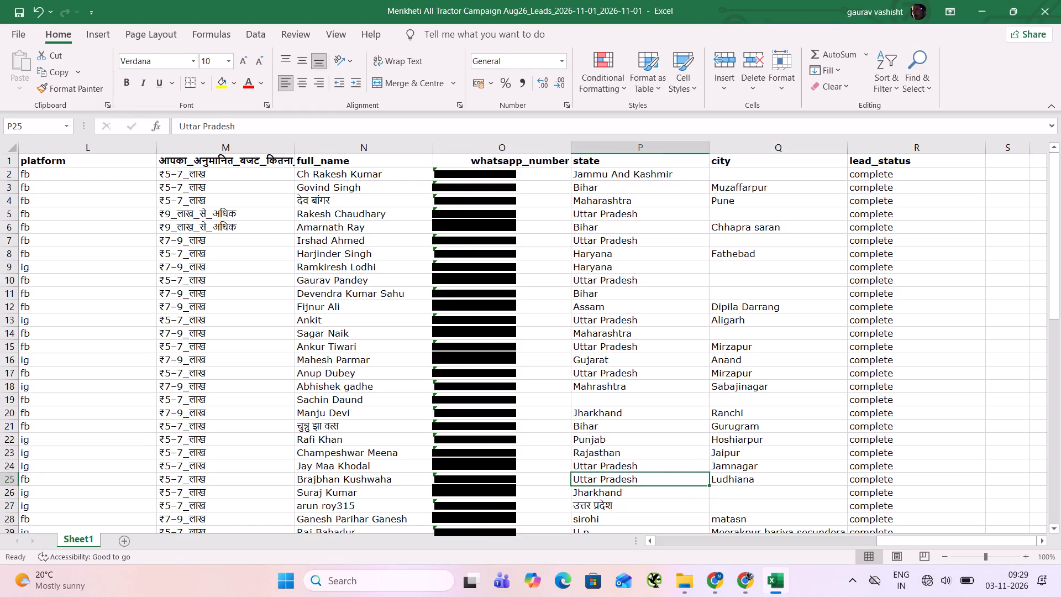
{"action": "key", "text": "ctrl+c"}
{"action": "key", "text": "Down"}
{"action": "key", "text": "Down"}
{"action": "key", "text": "ctrl+v"}
{"action": "key", "text": "Down"}
{"action": "key", "text": "ctrl+v"}
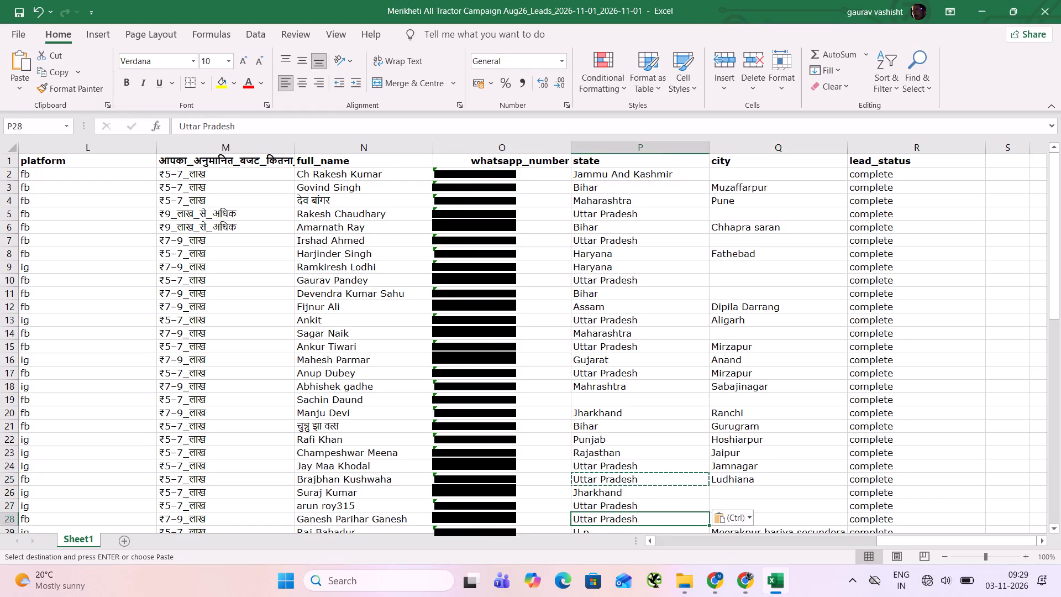
{"action": "key", "text": "Down"}
{"action": "key", "text": "ctrl+v"}
Clear the city entries in rows 28, 29 and 30.
{"action": "key", "text": "Right"}
{"action": "key", "text": "BackSpace"}
{"action": "key", "text": "Up"}
{"action": "key", "text": "BackSpace"}
{"action": "key", "text": "Down"}
{"action": "key", "text": "Down"}
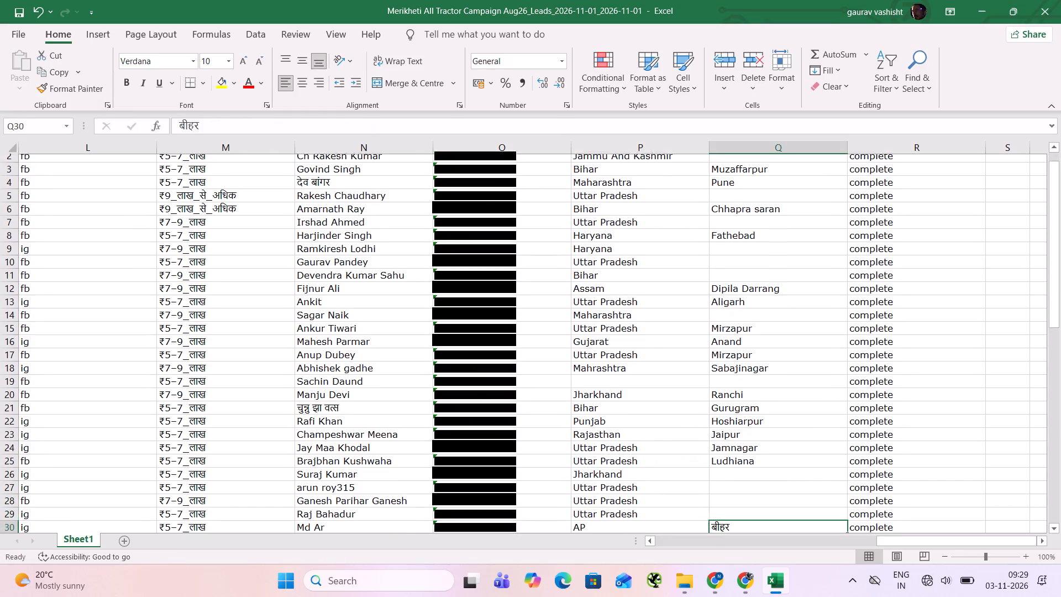
{"action": "key", "text": "BackSpace"}
Set row 30's state to Andhra Pradesh and row 31's state to Madhya Pradesh.
{"action": "key", "text": "Left"}
{"action": "type", "text": "Andhrav"}
{"action": "key", "text": "BackSpace"}
{"action": "key", "text": "space"}
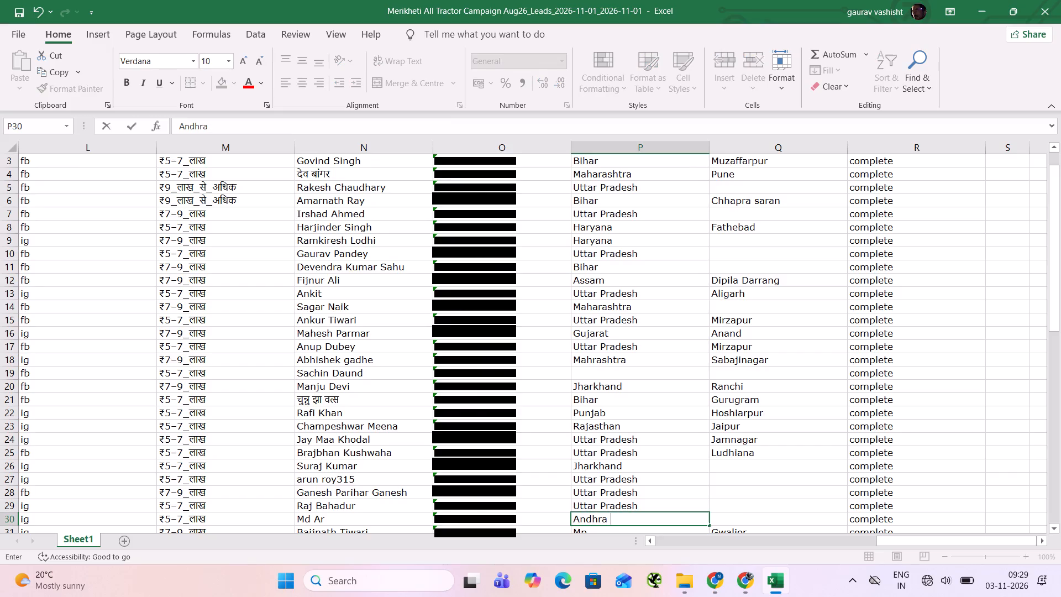
{"action": "type", "text": "Pradesh"}
{"action": "key", "text": "Down"}
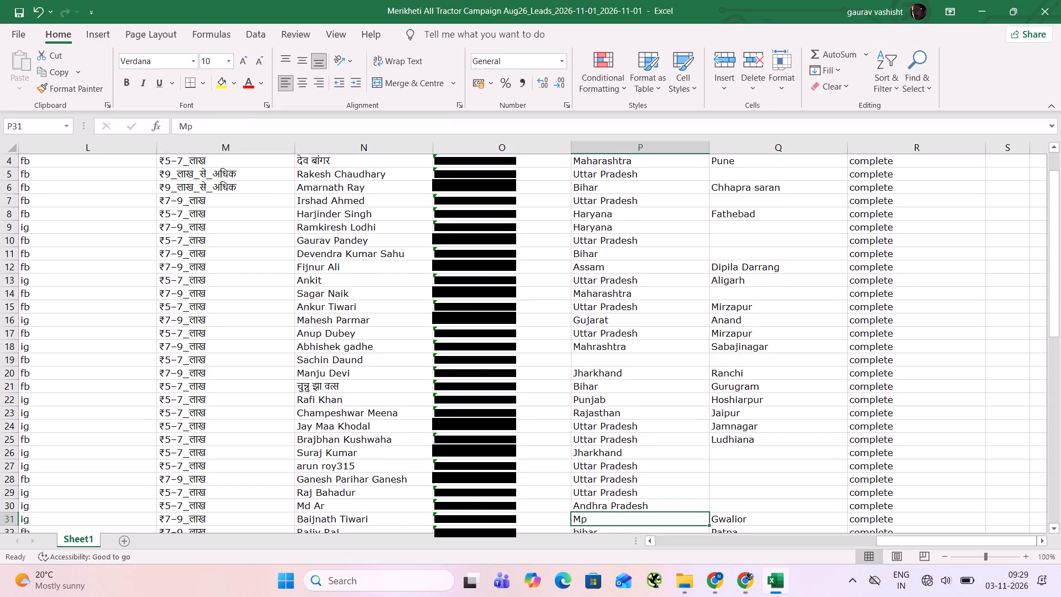
{"action": "type", "text": "Madhya"}
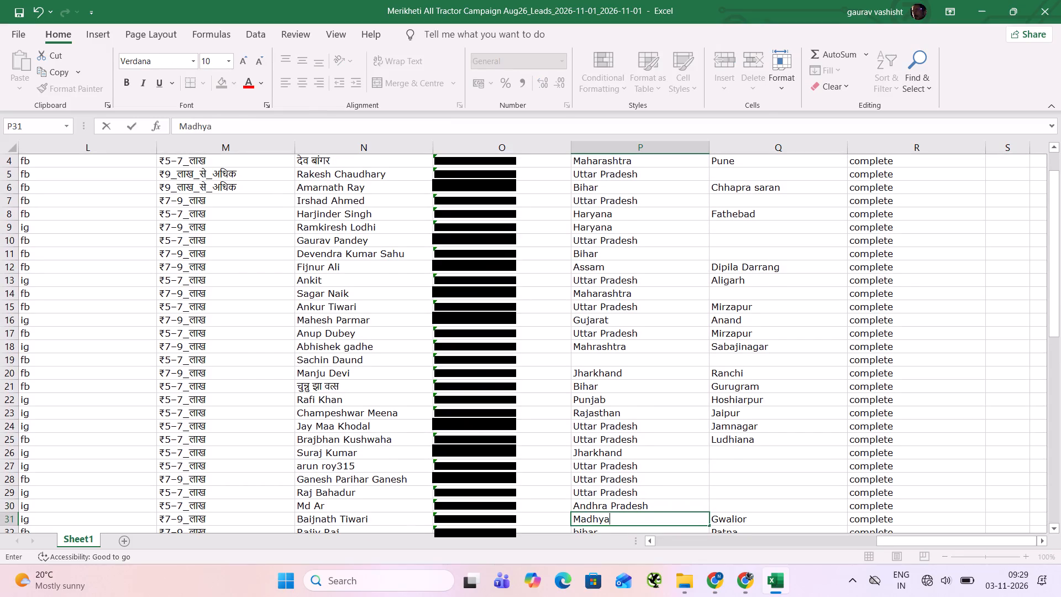
{"action": "key", "text": "space"}
{"action": "type", "text": "Pradesh"}
Look through the remaining state and city entries from row 32 to the end of the lead list.
{"action": "key", "text": "Right"}
{"action": "key", "text": "Down"}
{"action": "key", "text": "Down"}
{"action": "key", "text": "Down"}
{"action": "key", "text": "Down"}
{"action": "key", "text": "Down"}
{"action": "key", "text": "Down"}
{"action": "key", "text": "Down"}
{"action": "key", "text": "Down"}
{"action": "key", "text": "Down"}
{"action": "key", "text": "Down"}
{"action": "key", "text": "Down"}
{"action": "key", "text": "Down"}
{"action": "key", "text": "Down"}
{"action": "key", "text": "Down"}
{"action": "key", "text": "Down"}
{"action": "key", "text": "Down"}
{"action": "key", "text": "Down"}
{"action": "key", "text": "Down"}
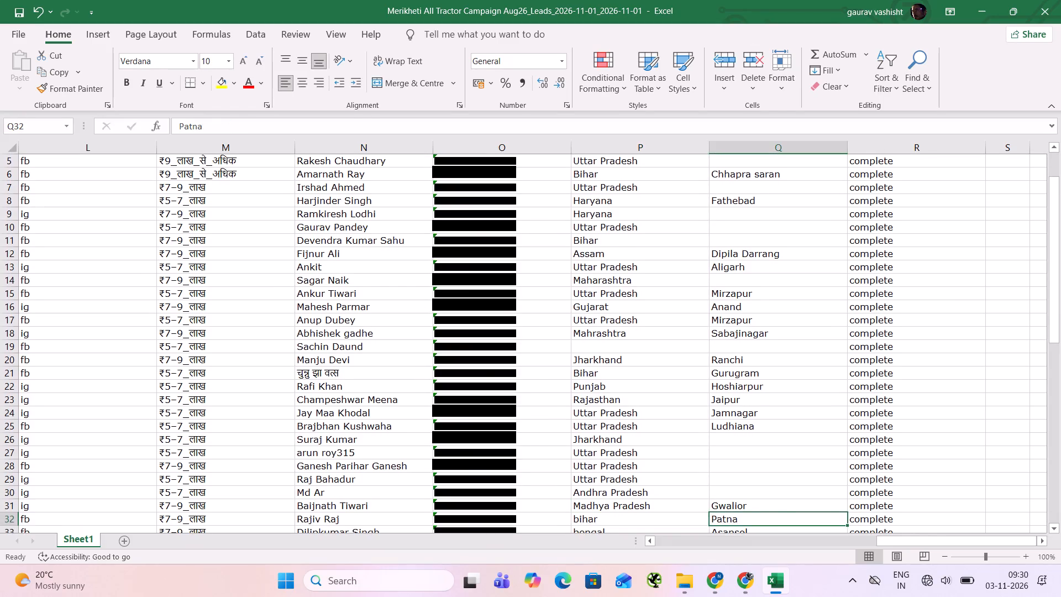
{"action": "key", "text": "Left"}
{"action": "key", "text": "Down"}
{"action": "key", "text": "Down"}
{"action": "key", "text": "Down"}
{"action": "key", "text": "Down"}
{"action": "key", "text": "Down"}
{"action": "key", "text": "Down"}
{"action": "key", "text": "Down"}
{"action": "key", "text": "Down"}
{"action": "key", "text": "Down"}
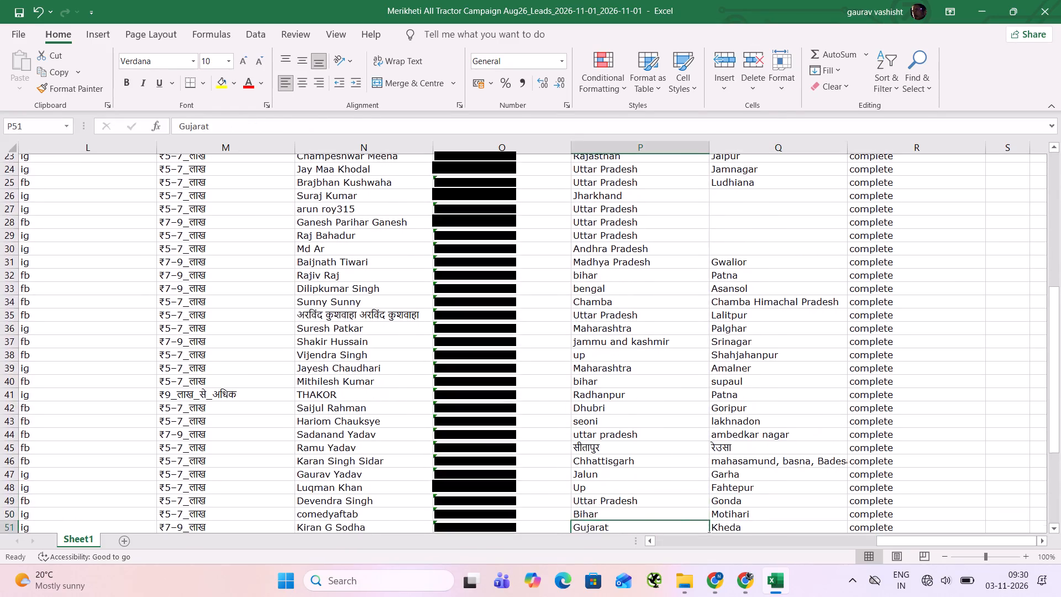
{"action": "key", "text": "Down"}
{"action": "key", "text": "Down"}
{"action": "key", "text": "Down"}
{"action": "key", "text": "Down"}
{"action": "key", "text": "Down"}
{"action": "key", "text": "Down"}
{"action": "key", "text": "Down"}
{"action": "key", "text": "Down"}
{"action": "key", "text": "Down"}
{"action": "key", "text": "Down"}
{"action": "key", "text": "Down"}
{"action": "key", "text": "Down"}
{"action": "key", "text": "Down"}
{"action": "key", "text": "Down"}
{"action": "key", "text": "Down"}
{"action": "key", "text": "Down"}
{"action": "key", "text": "Down"}
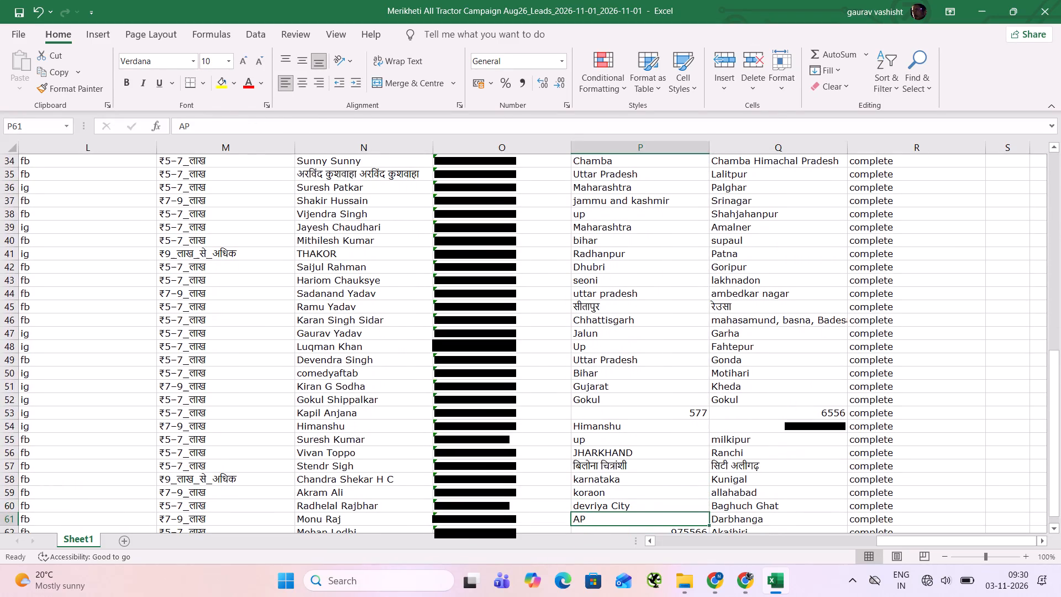
{"action": "key", "text": "Up"}
{"action": "key", "text": "Up"}
{"action": "key", "text": "Up"}
{"action": "key", "text": "Up"}
{"action": "key", "text": "Up"}
{"action": "key", "text": "Up"}
{"action": "key", "text": "Up"}
{"action": "key", "text": "Up"}
{"action": "key", "text": "Up"}
{"action": "key", "text": "Up"}
{"action": "key", "text": "Up"}
{"action": "key", "text": "Up"}
{"action": "key", "text": "Up"}
{"action": "key", "text": "Up"}
{"action": "key", "text": "Up"}
{"action": "key", "text": "Up"}
{"action": "key", "text": "Up"}
{"action": "key", "text": "Up"}
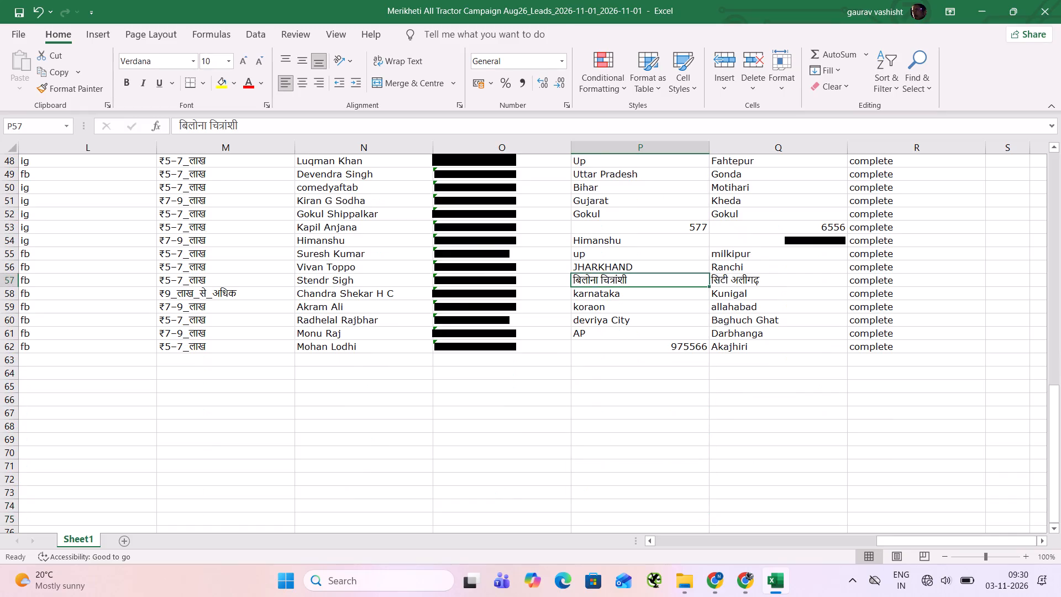
Return to row 32 and set its state to Bihar, and set row 33's state to West Bengal.
{"action": "key", "text": "Up"}
{"action": "key", "text": "Up"}
{"action": "key", "text": "Up"}
{"action": "key", "text": "Up"}
{"action": "key", "text": "Up"}
{"action": "key", "text": "Up"}
{"action": "key", "text": "Up"}
{"action": "key", "text": "Up"}
{"action": "key", "text": "Up"}
{"action": "key", "text": "Up"}
{"action": "key", "text": "Up"}
{"action": "key", "text": "Up"}
{"action": "key", "text": "Up"}
{"action": "key", "text": "Up"}
{"action": "key", "text": "Up"}
{"action": "key", "text": "Up"}
{"action": "key", "text": "Up"}
{"action": "key", "text": "Up"}
{"action": "key", "text": "Up"}
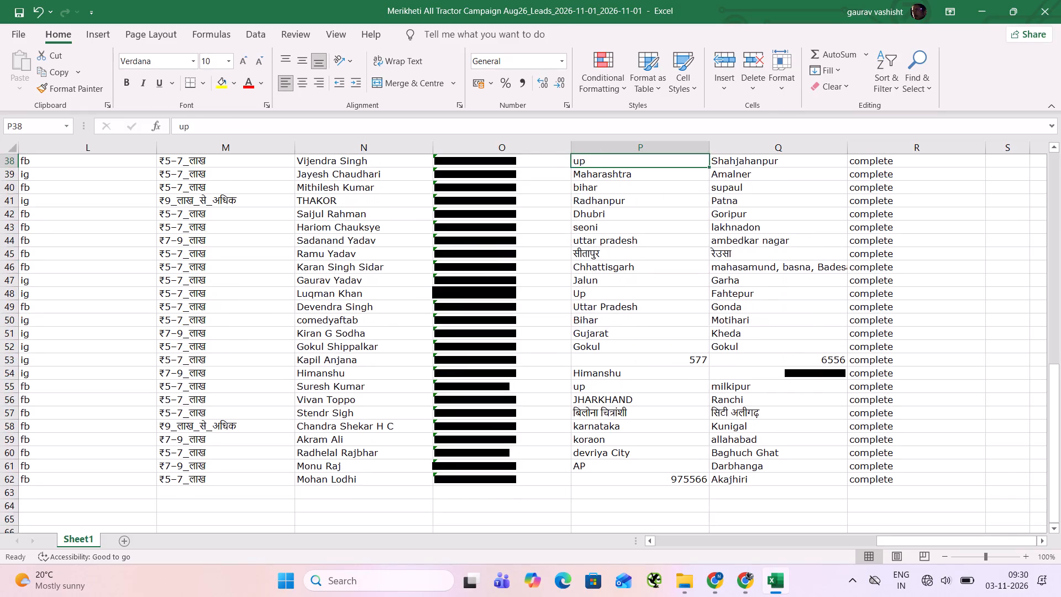
{"action": "key", "text": "Up"}
{"action": "key", "text": "Up"}
{"action": "key", "text": "Up"}
{"action": "key", "text": "Up"}
{"action": "key", "text": "Up"}
{"action": "key", "text": "Up"}
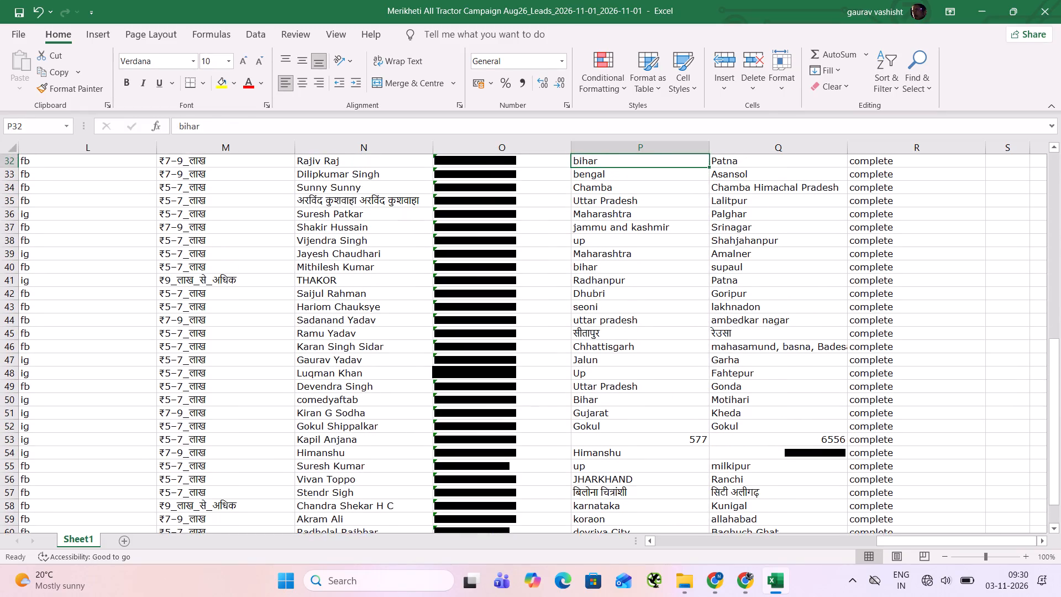
{"action": "key", "text": "Up"}
{"action": "key", "text": "Down"}
{"action": "type", "text": "Bihar"}
{"action": "key", "text": "Right"}
{"action": "key", "text": "Down"}
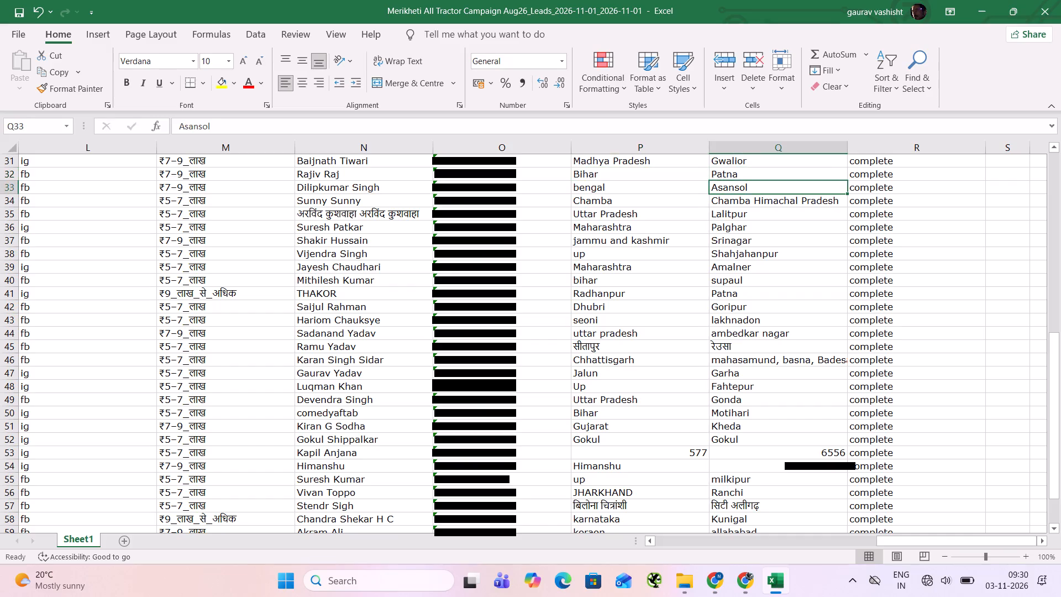
{"action": "key", "text": "Left"}
{"action": "type", "text": "West Bengal"}
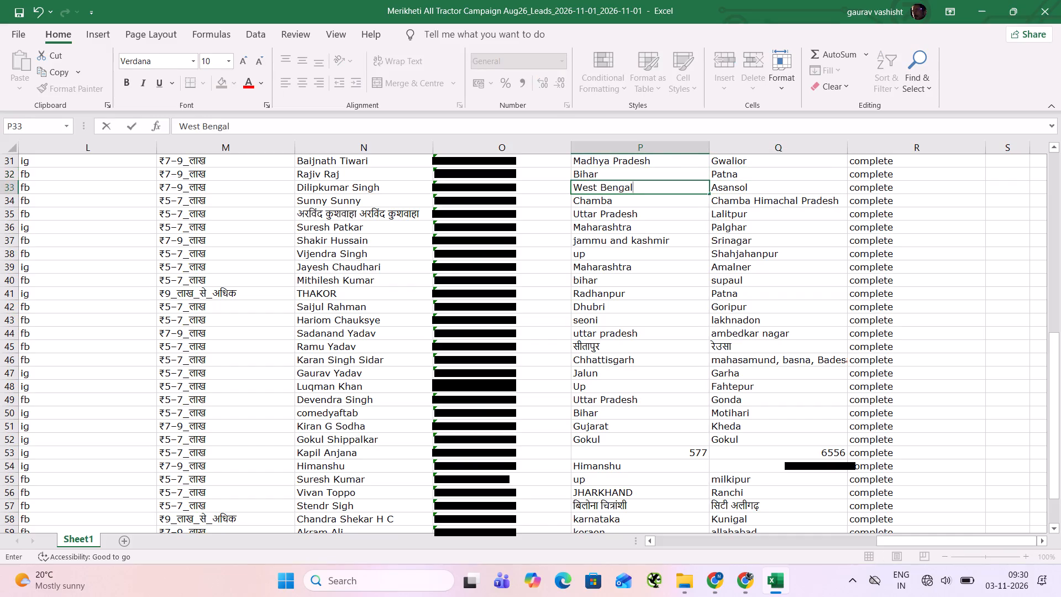
{"action": "key", "text": "Right"}
Clear both the city and state entries in row 34.
{"action": "key", "text": "Down"}
{"action": "key", "text": "BackSpace"}
{"action": "key", "text": "Left"}
{"action": "key", "text": "BackSpace"}
{"action": "key", "text": "Down"}
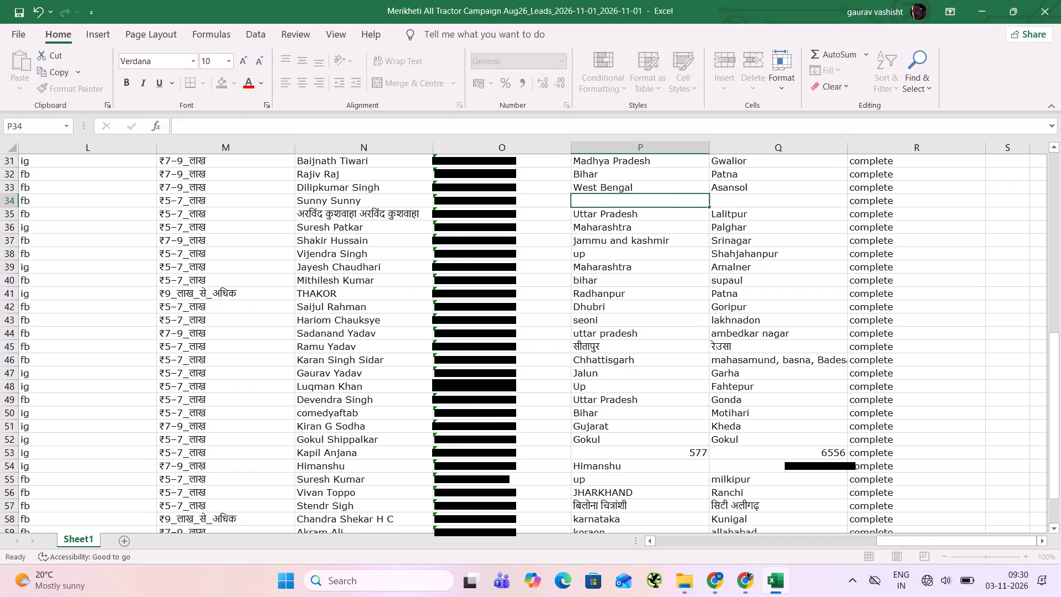
Set row 37's state to Jammu And Kashmir with proper capitalisation.
{"action": "key", "text": "Right"}
{"action": "key", "text": "Down"}
{"action": "key", "text": "Left"}
{"action": "key", "text": "Down"}
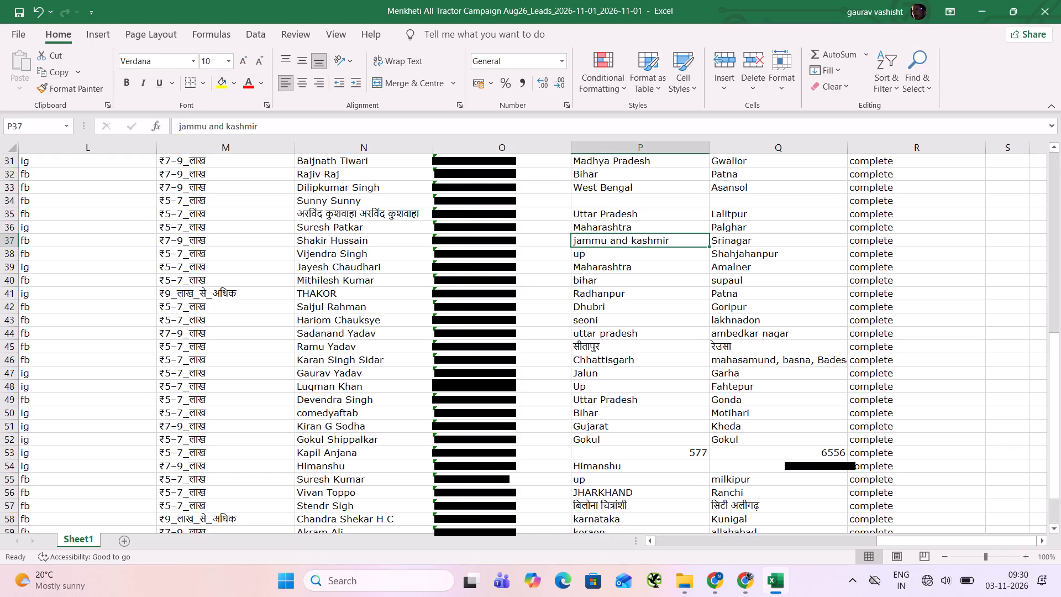
{"action": "type", "text": "Jammu"}
{"action": "key", "text": "space"}
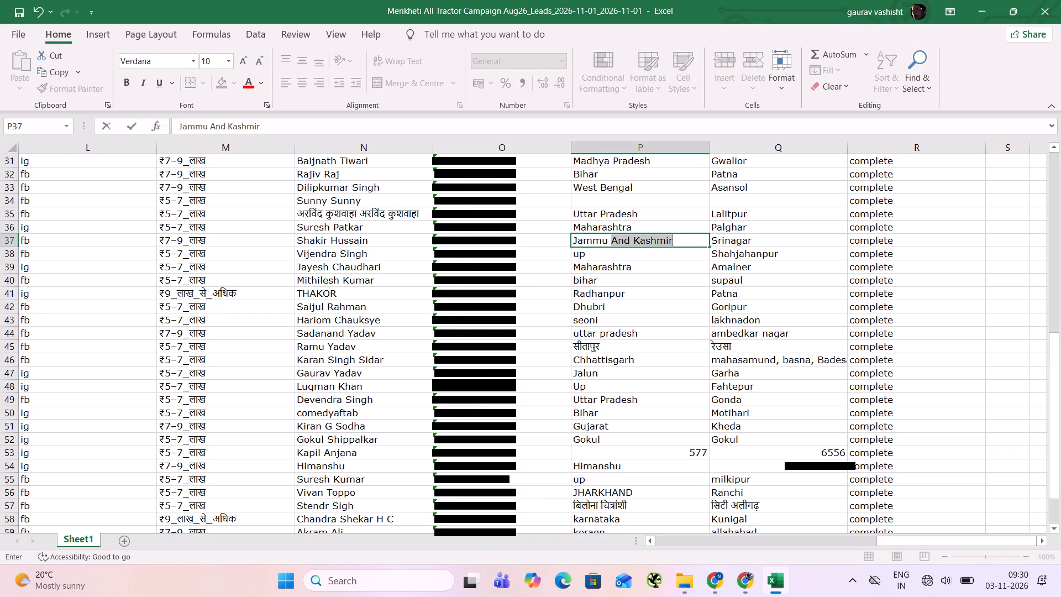
{"action": "key", "text": "Return"}
Copy Uttar Pradesh from row 35 into row 38's state cell.
{"action": "key", "text": "Up"}
{"action": "key", "text": "Up"}
{"action": "key", "text": "Up"}
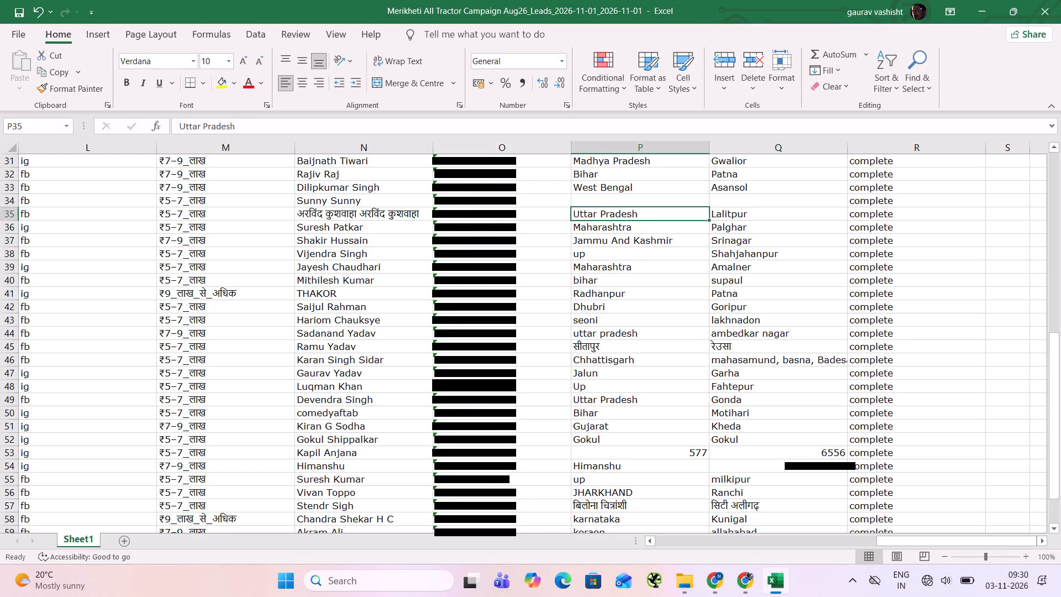
{"action": "key", "text": "ctrl+c"}
{"action": "key", "text": "Down"}
{"action": "key", "text": "Down"}
{"action": "key", "text": "Down"}
{"action": "key", "text": "ctrl+v"}
{"action": "key", "text": "Down"}
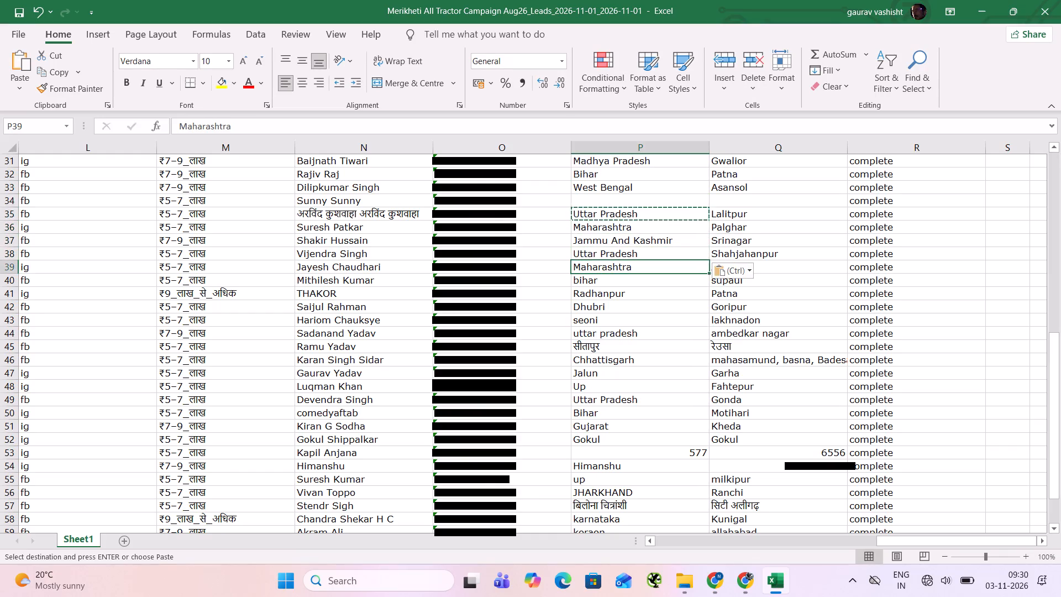
Set the states of rows 40 and 41 to Bihar and clear row 40's city.
{"action": "key", "text": "Down"}
{"action": "type", "text": "Bihar"}
{"action": "key", "text": "Right"}
{"action": "key", "text": "BackSpace"}
{"action": "key", "text": "Down"}
{"action": "key", "text": "Left"}
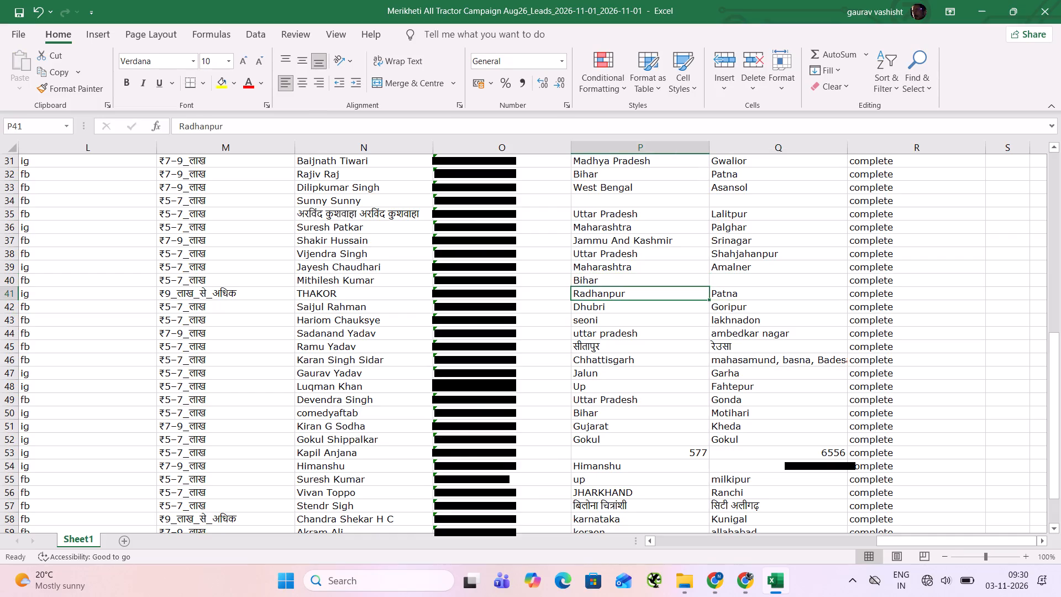
{"action": "key", "text": "Up"}
{"action": "key", "text": "Down"}
{"action": "type", "text": "Bihar"}
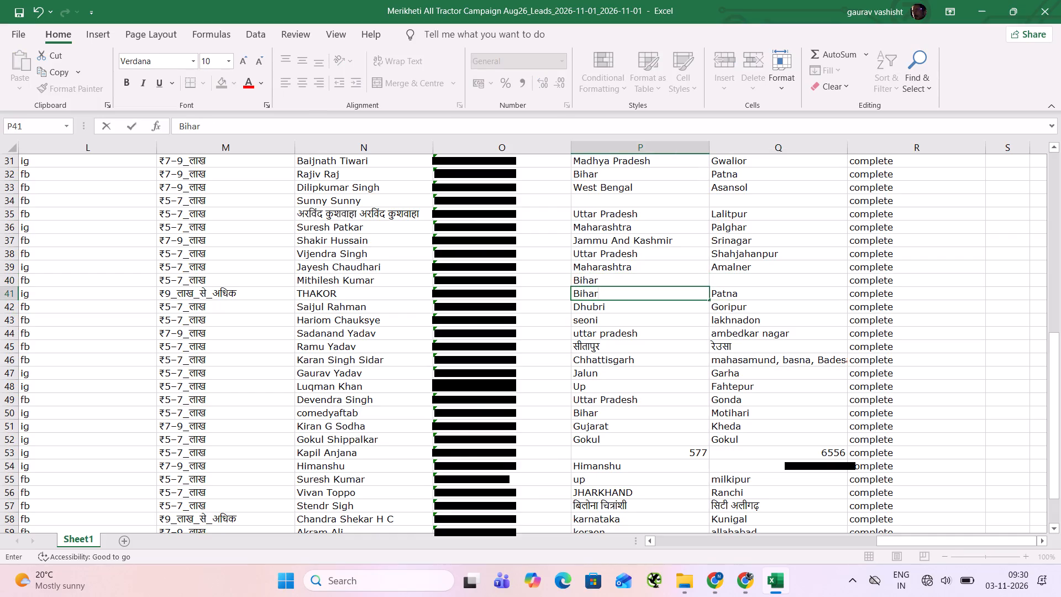
{"action": "key", "text": "Down"}
Replace the states in rows 42 and 43 with Uttar Pradesh copied from row 38, and clear row 43's city.
{"action": "key", "text": "BackSpace"}
{"action": "key", "text": "Up"}
{"action": "key", "text": "Up"}
{"action": "key", "text": "Up"}
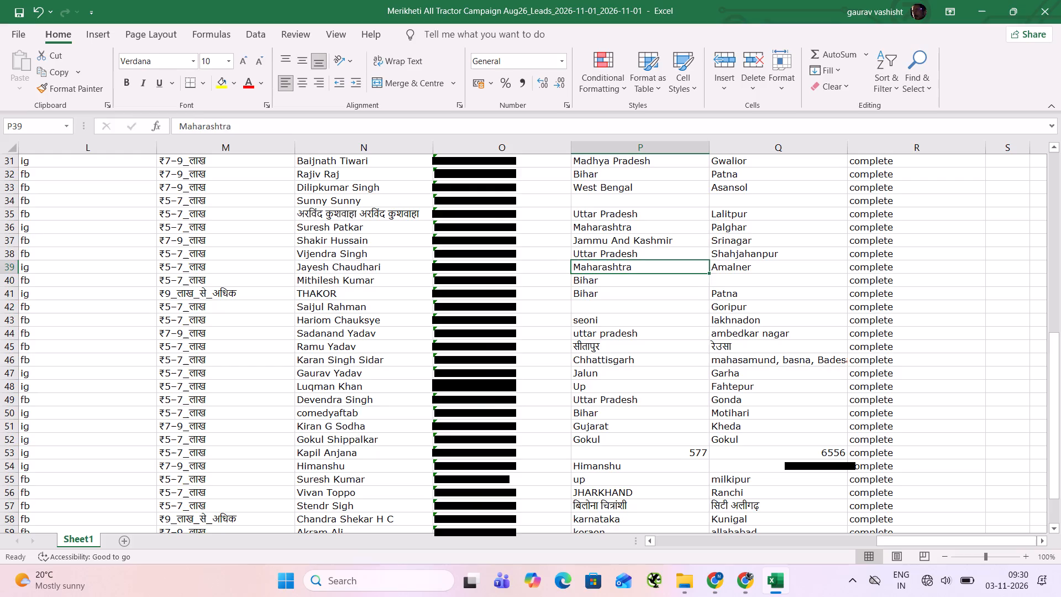
{"action": "key", "text": "Up"}
{"action": "key", "text": "ctrl+c"}
{"action": "key", "text": "Down"}
{"action": "key", "text": "Down"}
{"action": "key", "text": "Down"}
{"action": "key", "text": "Down"}
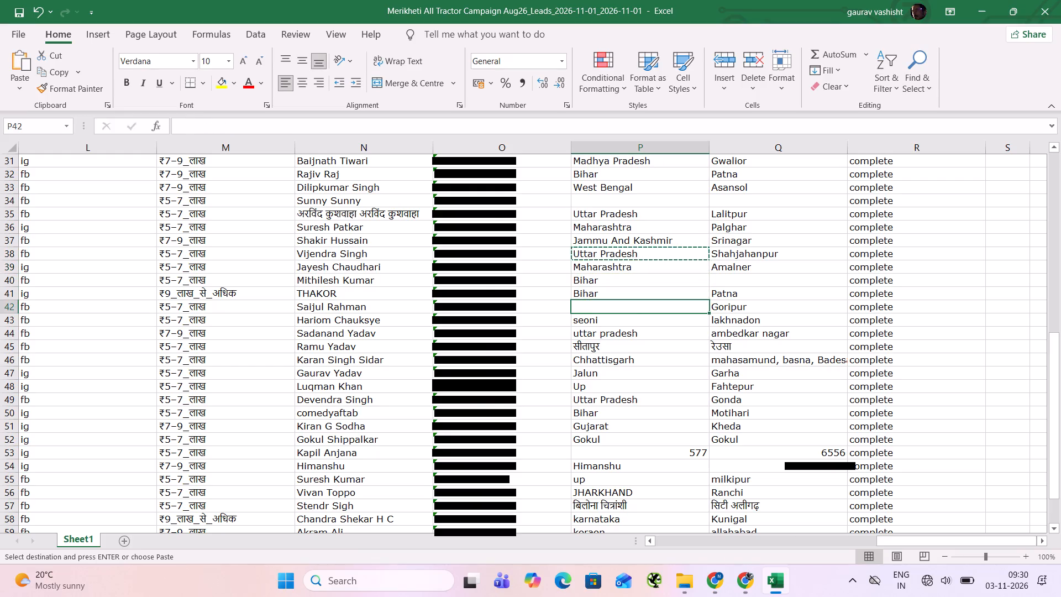
{"action": "key", "text": "ctrl+v"}
{"action": "key", "text": "Down"}
{"action": "key", "text": "ctrl+v"}
{"action": "key", "text": "Right"}
{"action": "key", "text": "BackSpace"}
{"action": "key", "text": "Down"}
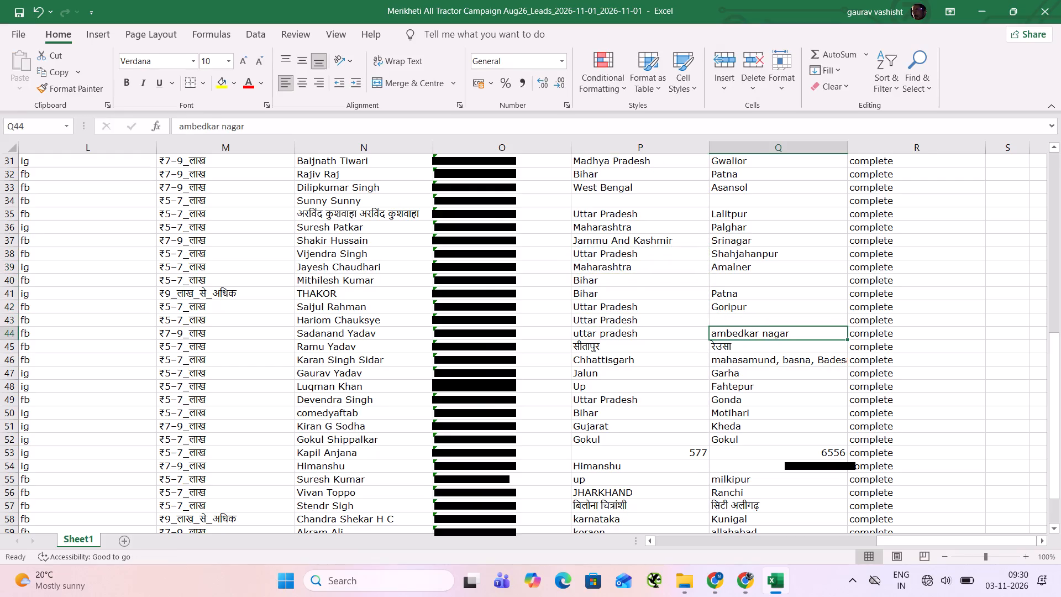
Replace row 44's state with Uttar Pradesh copied from row 43 and set its city to Ambedkar Nagar.
{"action": "key", "text": "BackSpace"}
{"action": "key", "text": "Left"}
{"action": "key", "text": "Up"}
{"action": "key", "text": "ctrl+c"}
{"action": "key", "text": "Down"}
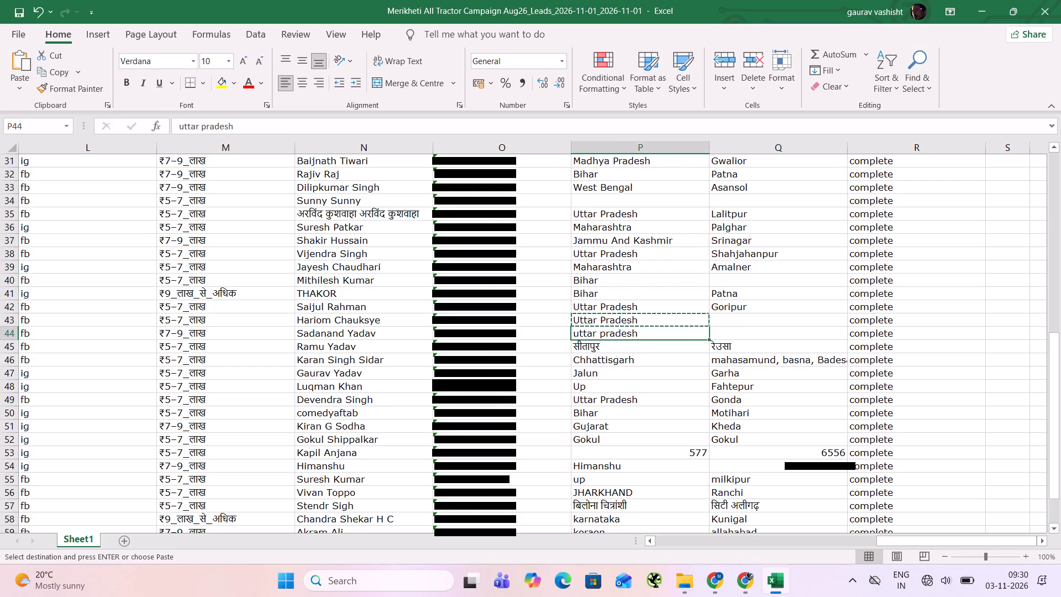
{"action": "key", "text": "ctrl+v"}
{"action": "key", "text": "Right"}
{"action": "type", "text": "Am"}
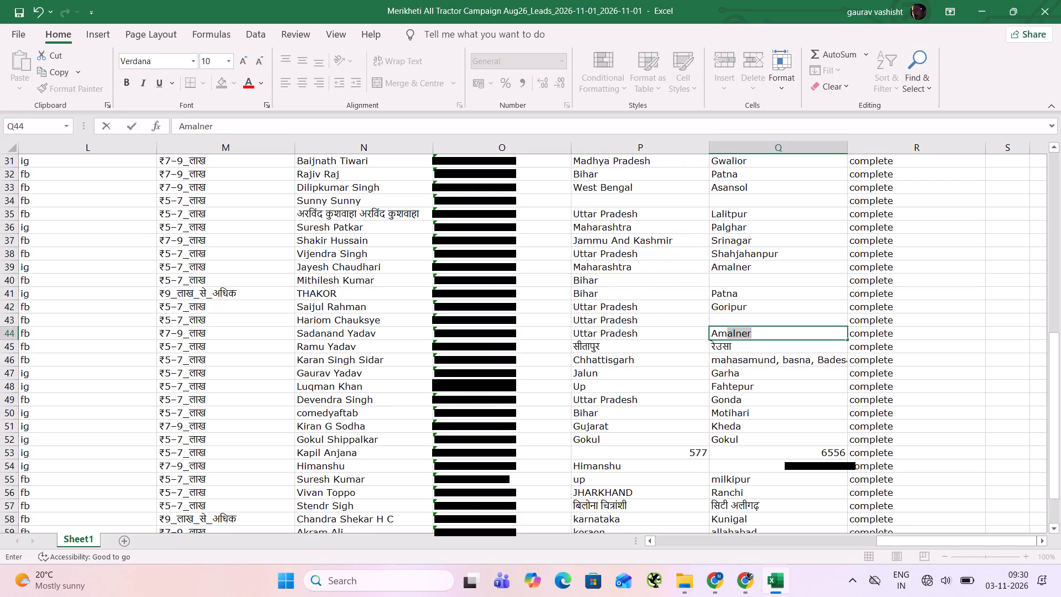
{"action": "type", "text": "bedkar Nagar"}
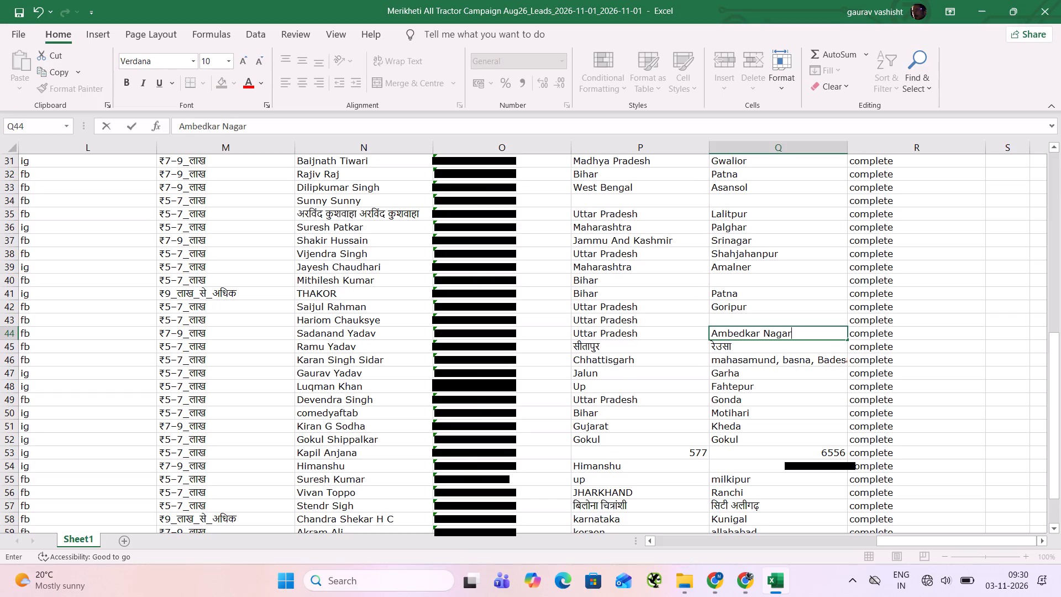
{"action": "key", "text": "Down"}
Clear row 45's city and replace its state with Uttar Pradesh copied from row 44.
{"action": "key", "text": "BackSpace"}
{"action": "key", "text": "Left"}
{"action": "key", "text": "Up"}
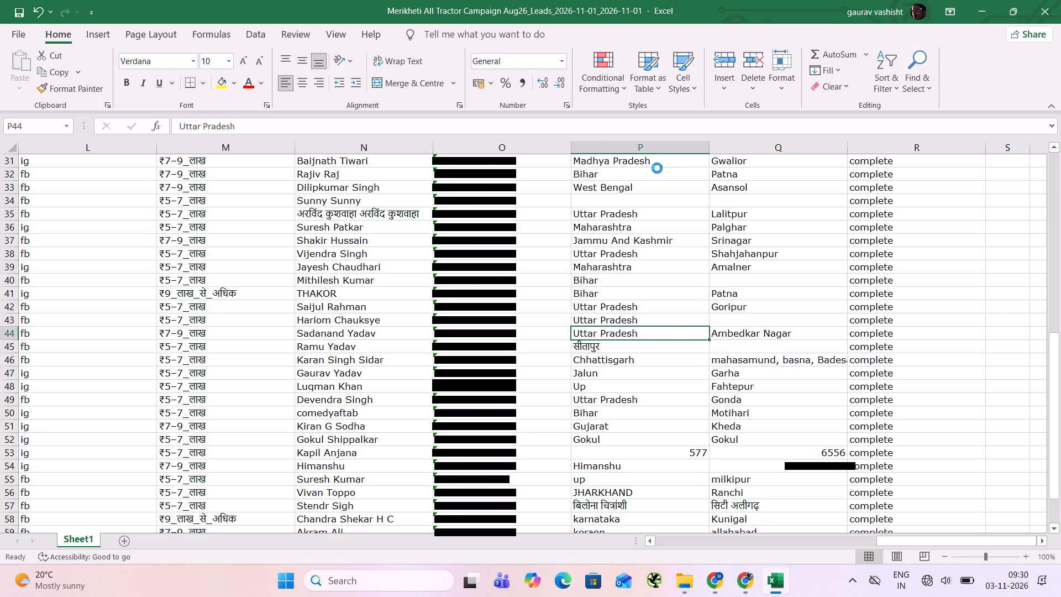
{"action": "key", "text": "ctrl+c"}
{"action": "key", "text": "Down"}
{"action": "key", "text": "ctrl+v"}
Clear row 47's state and the city entries in rows 46 and 47.
{"action": "key", "text": "Down"}
{"action": "key", "text": "Down"}
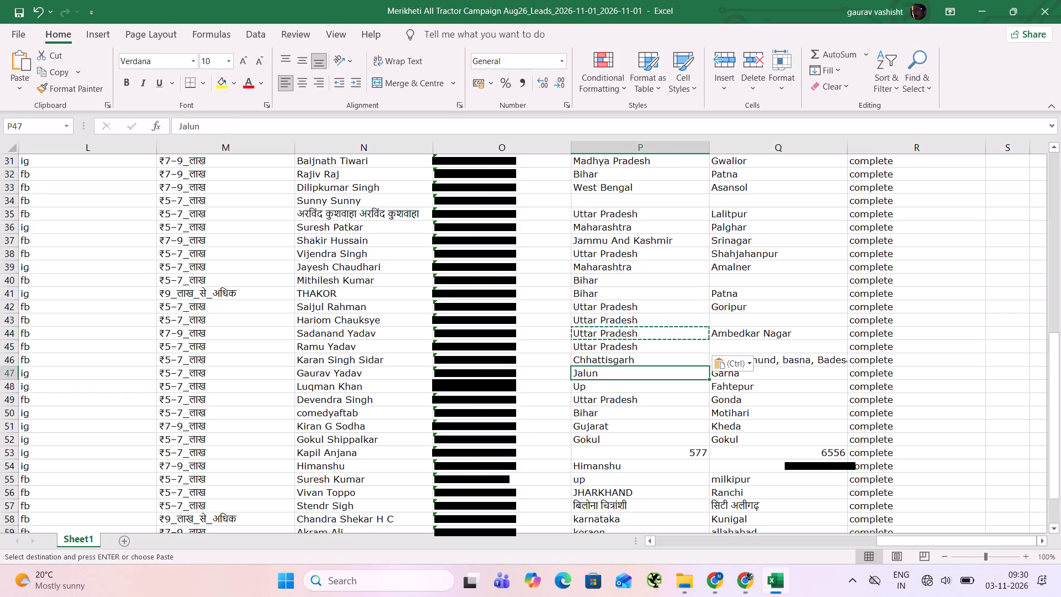
{"action": "key", "text": "BackSpace"}
{"action": "key", "text": "Right"}
{"action": "key", "text": "Up"}
{"action": "key", "text": "BackSpace"}
{"action": "key", "text": "Down"}
{"action": "key", "text": "BackSpace"}
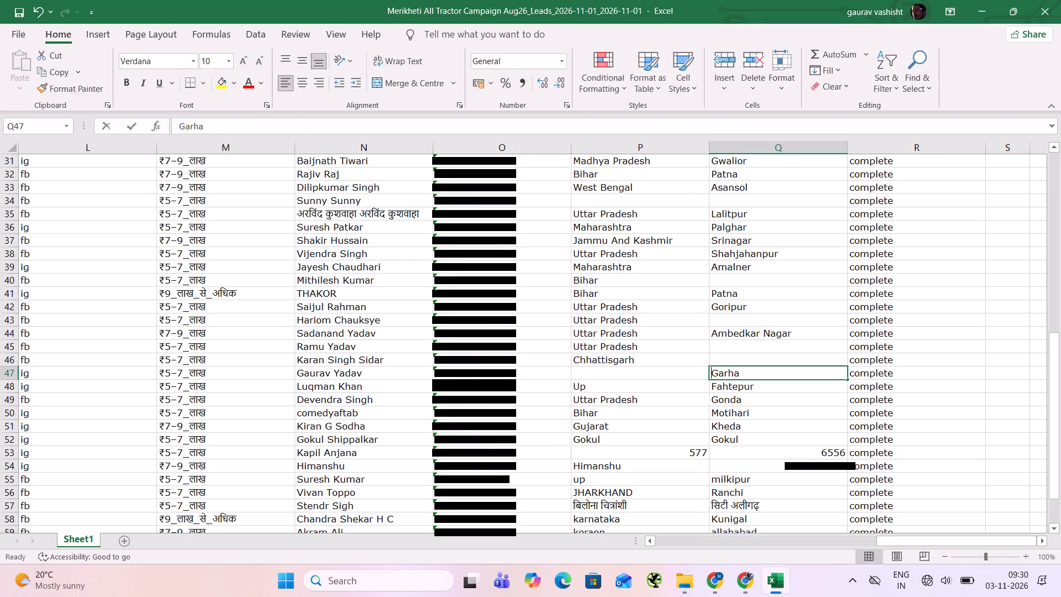
{"action": "key", "text": "Down"}
Copy Uttar Pradesh from row 45 into the state cells of rows 49 and 48.
{"action": "key", "text": "Left"}
{"action": "key", "text": "Up"}
{"action": "key", "text": "Up"}
{"action": "key", "text": "Up"}
{"action": "key", "text": "ctrl+c"}
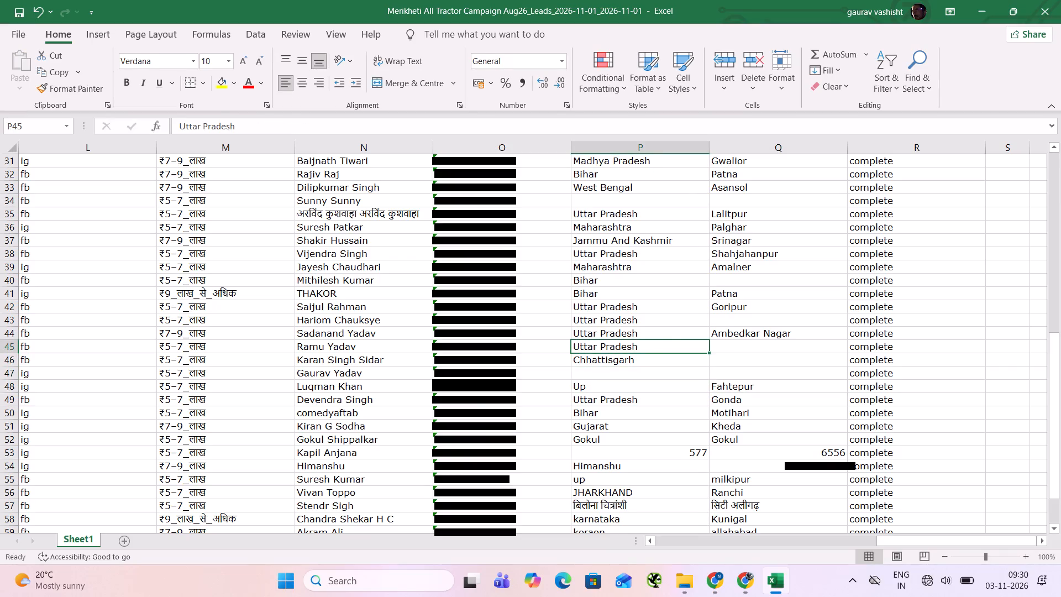
{"action": "key", "text": "Down"}
{"action": "key", "text": "Down"}
{"action": "key", "text": "Down"}
{"action": "key", "text": "Down"}
{"action": "key", "text": "ctrl+v"}
{"action": "key", "text": "Up"}
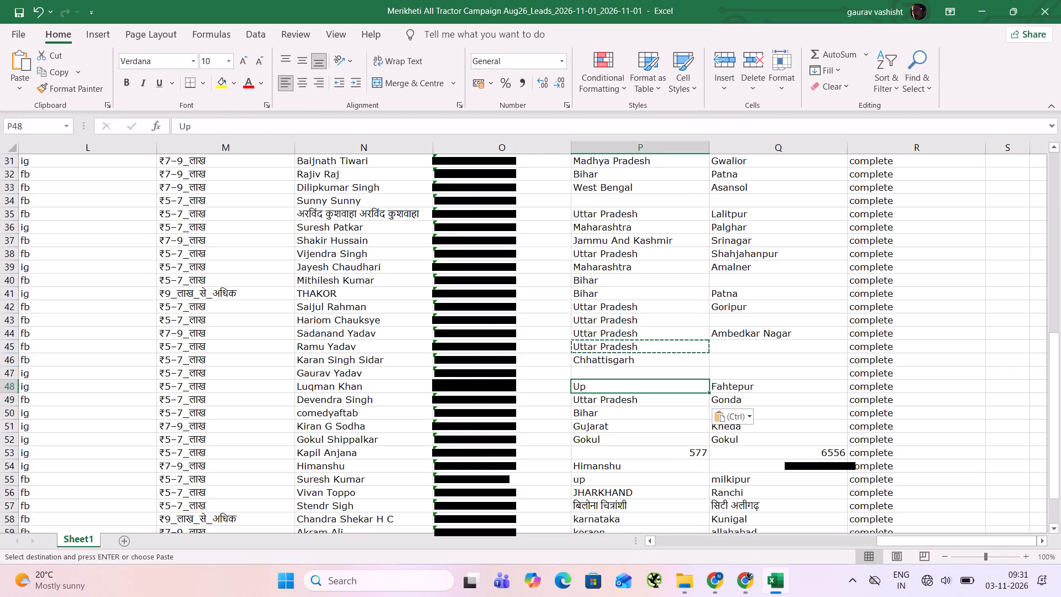
{"action": "key", "text": "ctrl+v"}
Clear the invalid state and city entries in rows 52, 53 and 54.
{"action": "key", "text": "Down"}
{"action": "key", "text": "Down"}
{"action": "key", "text": "Down"}
{"action": "key", "text": "Right"}
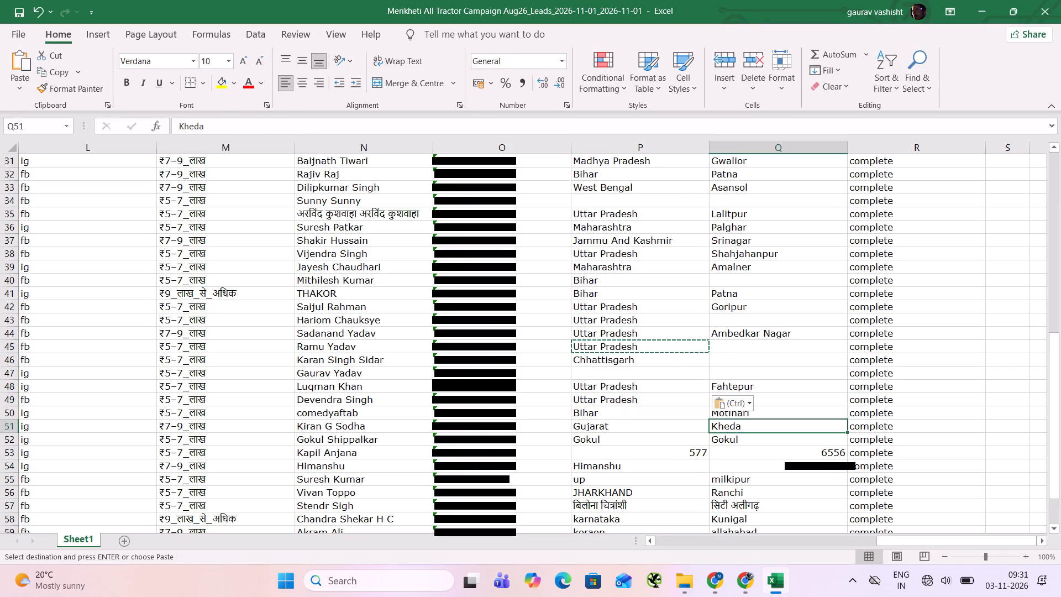
{"action": "key", "text": "Down"}
{"action": "key", "text": "BackSpace"}
{"action": "key", "text": "Left"}
{"action": "key", "text": "BackSpace"}
{"action": "key", "text": "Down"}
{"action": "key", "text": "BackSpace"}
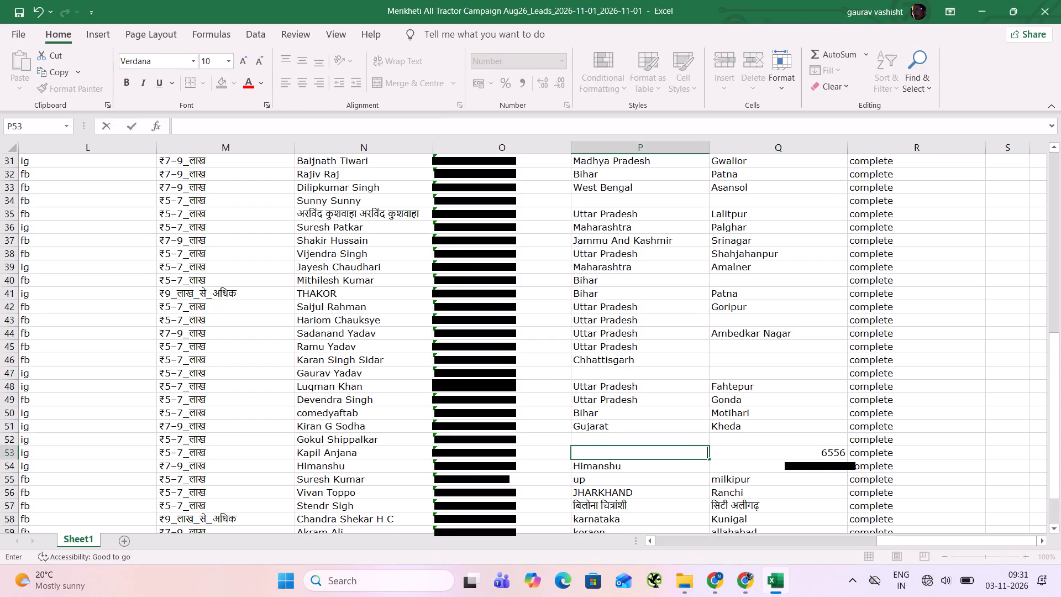
{"action": "key", "text": "Right"}
{"action": "key", "text": "BackSpace"}
{"action": "key", "text": "Down"}
{"action": "key", "text": "BackSpace"}
{"action": "key", "text": "Left"}
{"action": "key", "text": "BackSpace"}
{"action": "key", "text": "Down"}
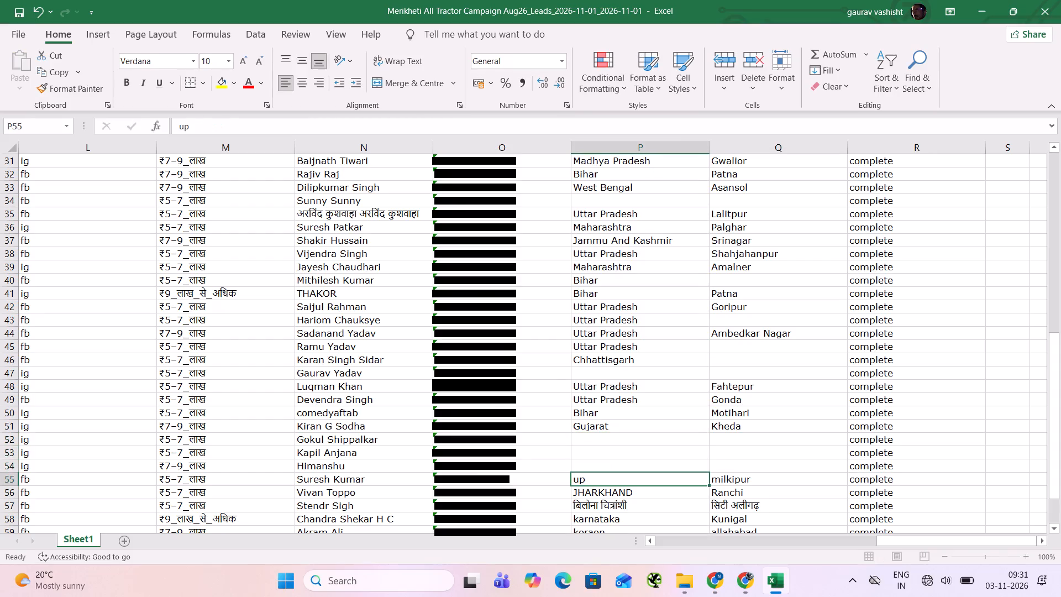
Copy Uttar Pradesh from row 45 into the state cells of rows 54 and 55.
{"action": "key", "text": "Up"}
{"action": "key", "text": "Up"}
{"action": "key", "text": "Up"}
{"action": "key", "text": "Up"}
{"action": "key", "text": "Up"}
{"action": "key", "text": "Up"}
{"action": "key", "text": "Up"}
{"action": "key", "text": "Up"}
{"action": "key", "text": "Up"}
{"action": "key", "text": "Up"}
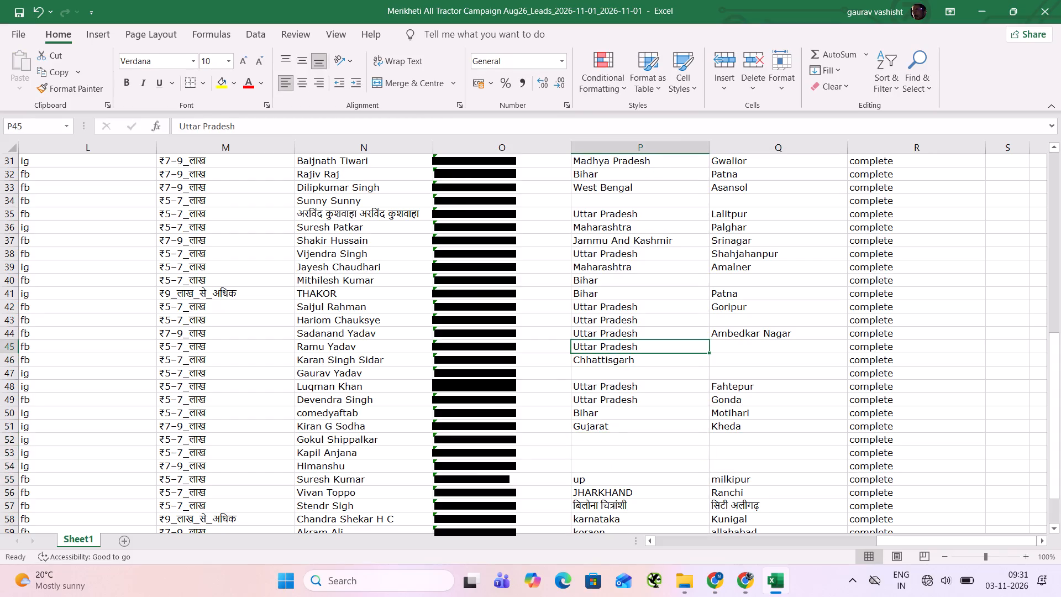
{"action": "key", "text": "ctrl+c"}
{"action": "key", "text": "Down"}
{"action": "key", "text": "Down"}
{"action": "key", "text": "Down"}
{"action": "key", "text": "Down"}
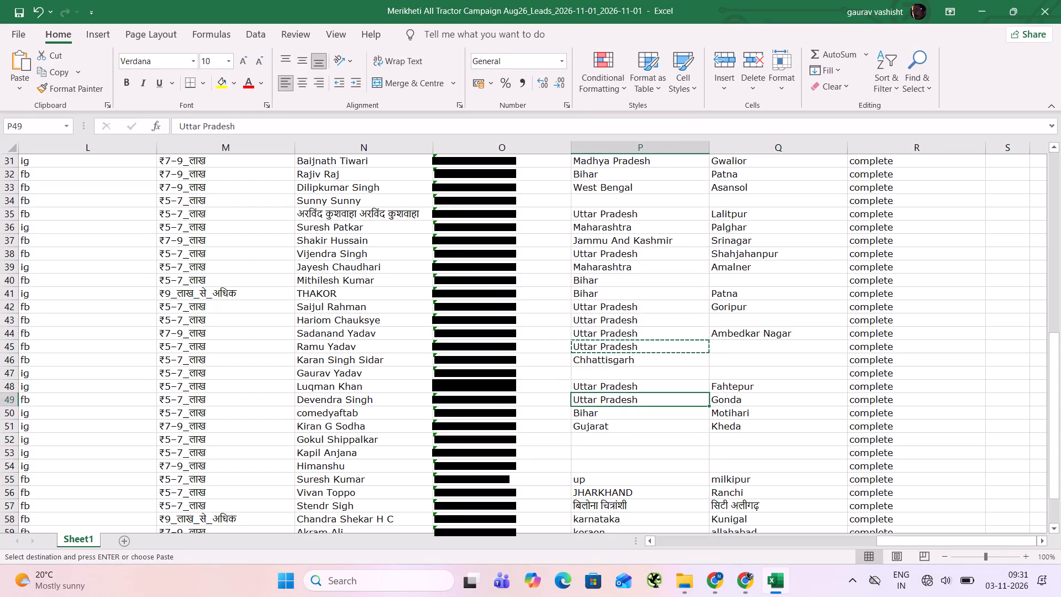
{"action": "key", "text": "Down"}
{"action": "key", "text": "Down"}
{"action": "key", "text": "Down"}
{"action": "key", "text": "Down"}
{"action": "key", "text": "Down"}
{"action": "key", "text": "ctrl+v"}
{"action": "key", "text": "Down"}
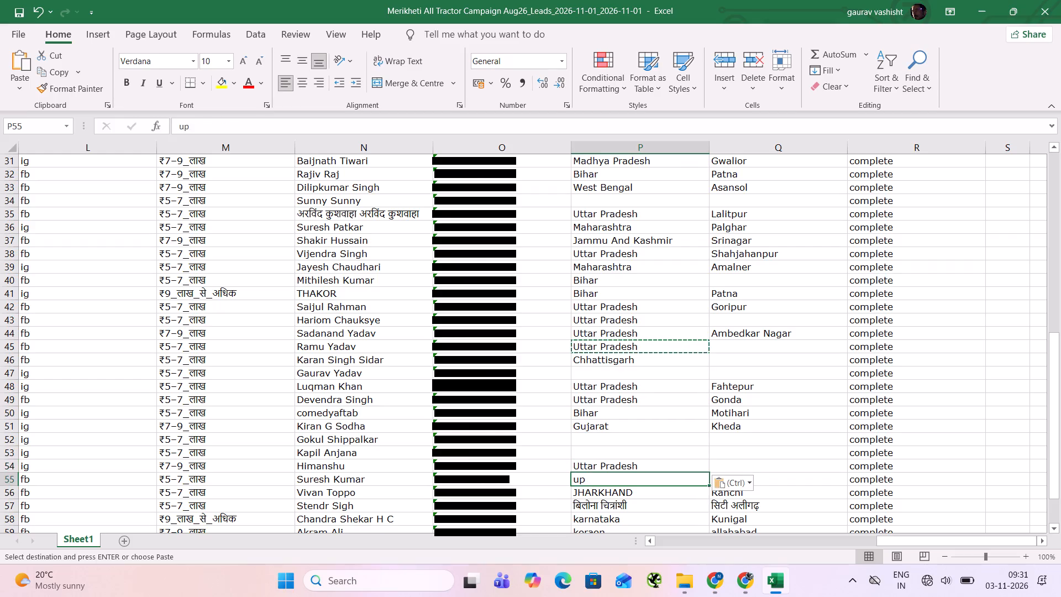
{"action": "key", "text": "ctrl+v"}
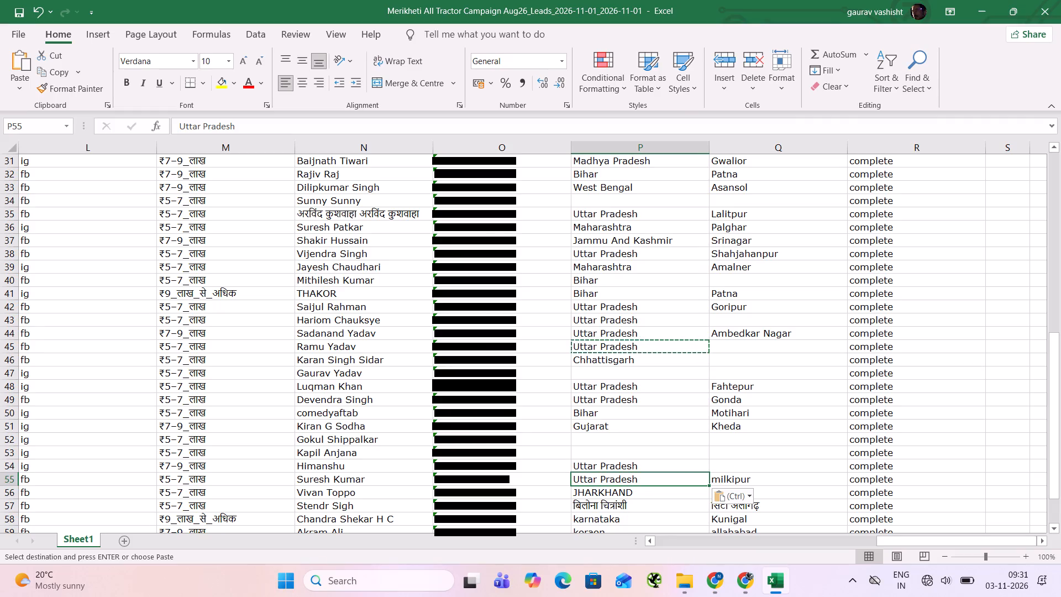
Fill in Uttar Pradesh as row 55's state and Jharkhand as row 56's state.
{"action": "key", "text": "ctrl+v"}
{"action": "key", "text": "Down"}
{"action": "type", "text": "Jha"}
{"action": "type", "text": "rkhand"}
Clear the city entries in rows 55 and 57.
{"action": "key", "text": "Right"}
{"action": "key", "text": "Up"}
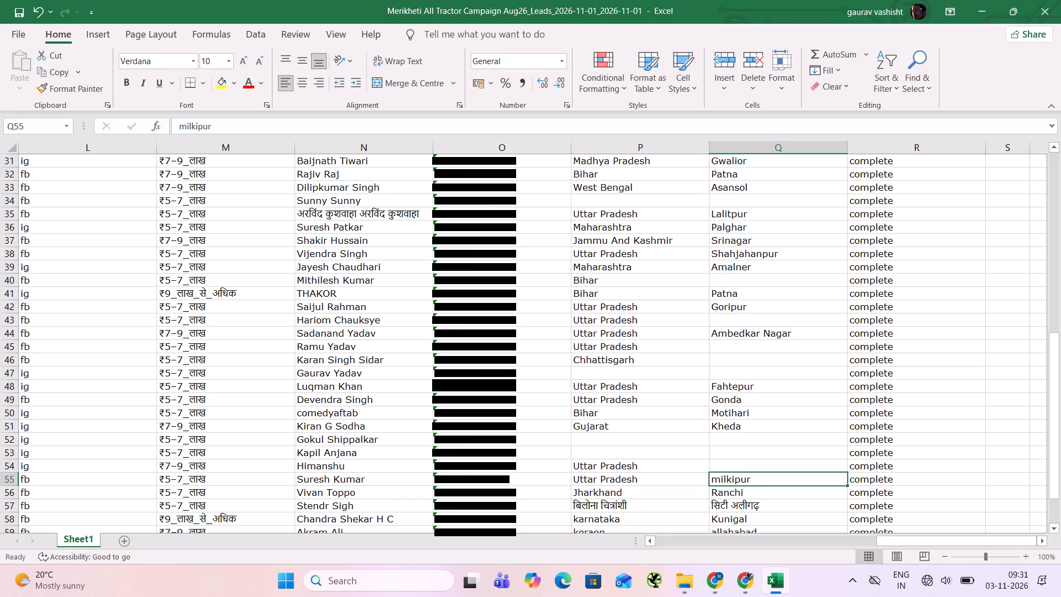
{"action": "key", "text": "BackSpace"}
{"action": "key", "text": "Down"}
{"action": "key", "text": "Down"}
{"action": "key", "text": "BackSpace"}
Copy Uttar Pradesh from row 55 into row 57's state cell, replacing the invalid Hindi entry.
{"action": "key", "text": "Left"}
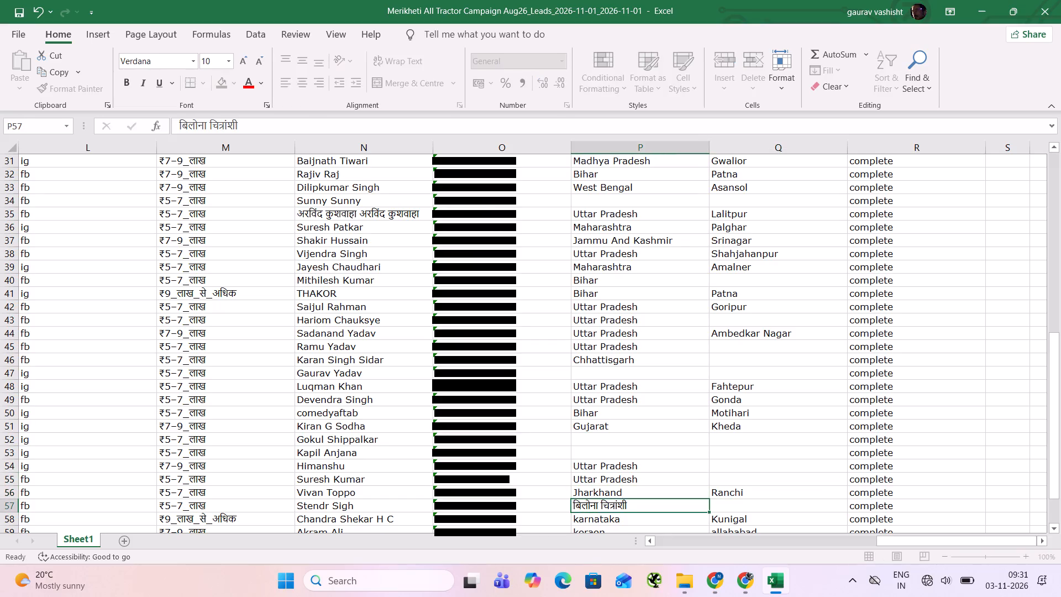
{"action": "key", "text": "Up"}
{"action": "key", "text": "Up"}
{"action": "key", "text": "ctrl+c"}
{"action": "key", "text": "ctrl+Down"}
{"action": "key", "text": "Up"}
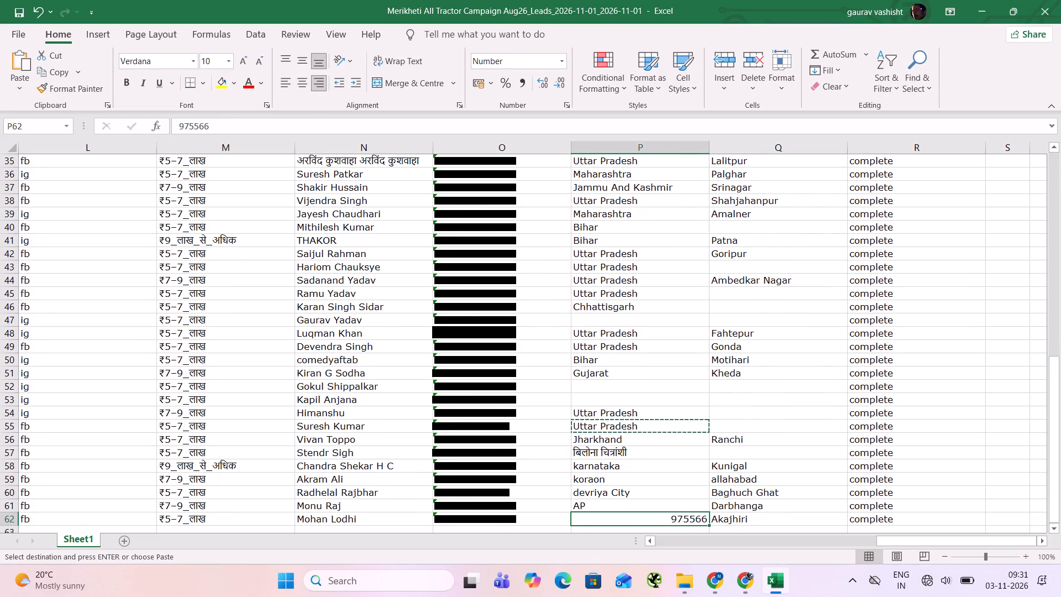
{"action": "key", "text": "Up"}
{"action": "key", "text": "Up"}
{"action": "key", "text": "Up"}
{"action": "key", "text": "Up"}
{"action": "key", "text": "ctrl+v"}
Correct row 58's state entry to the capitalised spelling Karnataka.
{"action": "key", "text": "Down"}
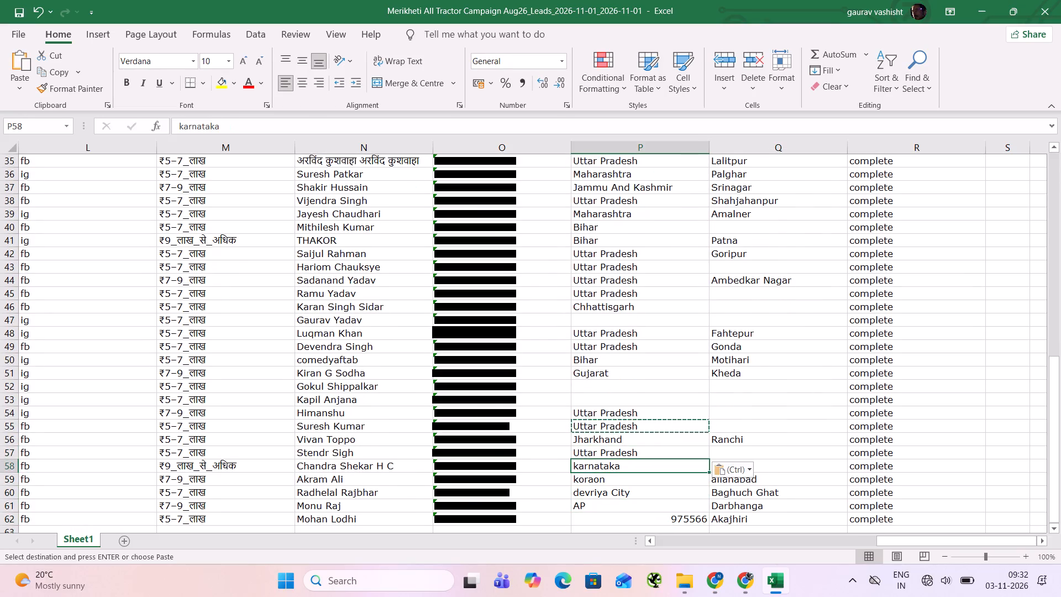
{"action": "type", "text": "Karnataka"}
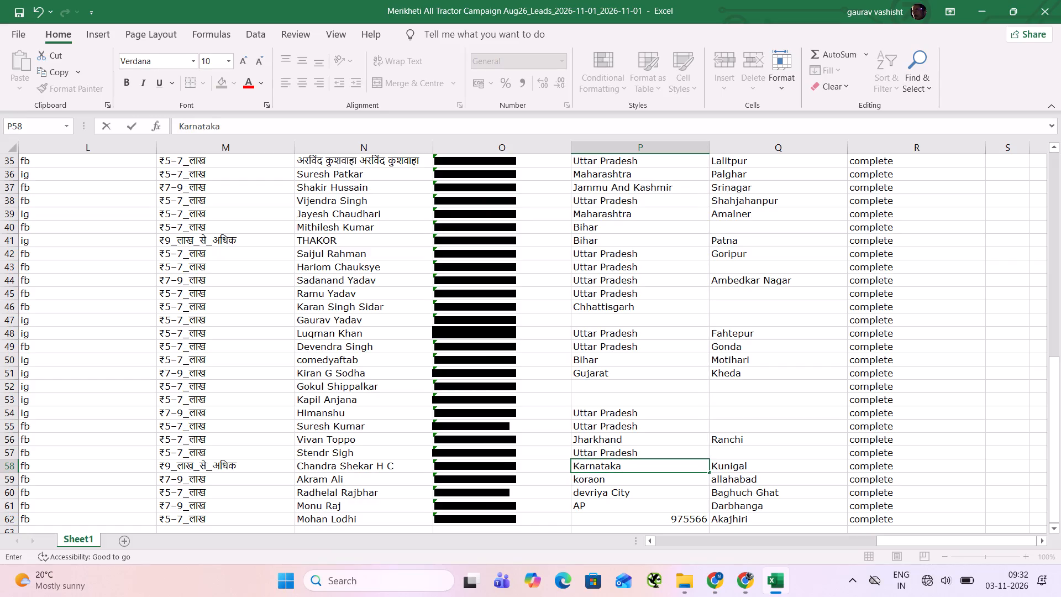
{"action": "key", "text": "Up"}
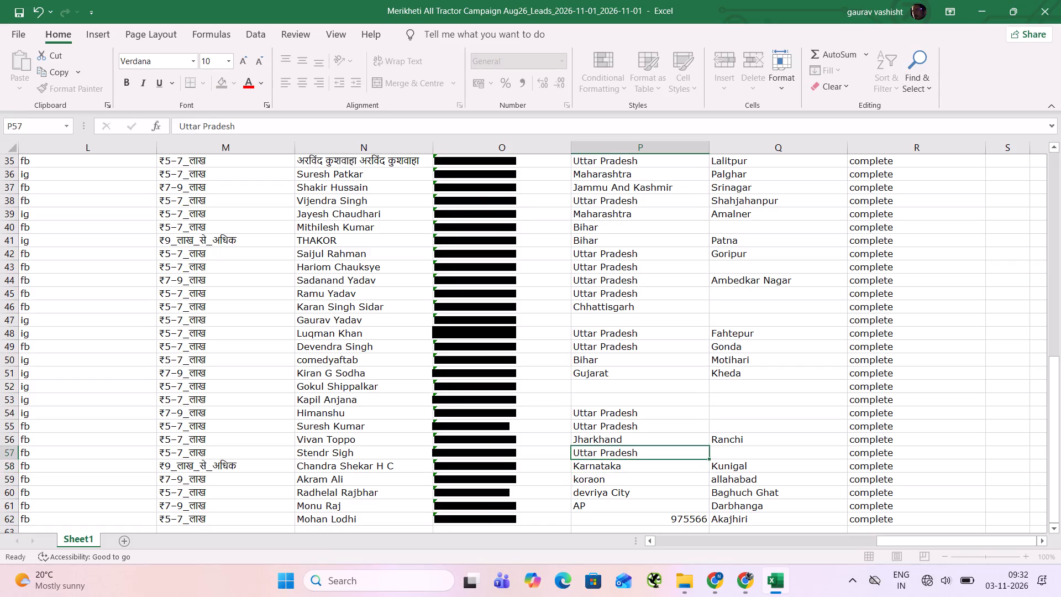
Copy Uttar Pradesh from row 55 into row 59's state cell.
{"action": "key", "text": "Up"}
{"action": "key", "text": "Up"}
{"action": "key", "text": "ctrl+c"}
{"action": "key", "text": "Down"}
{"action": "key", "text": "Down"}
{"action": "key", "text": "Down"}
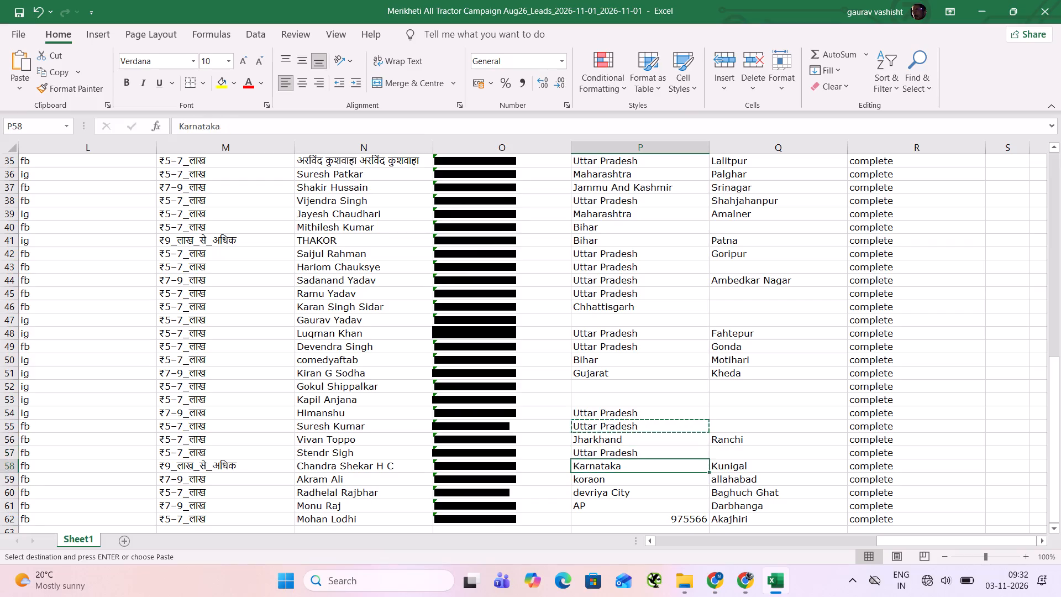
{"action": "key", "text": "Down"}
{"action": "key", "text": "ctrl+v"}
Clear the city entries in rows 59 and 60.
{"action": "key", "text": "Right"}
{"action": "key", "text": "BackSpace"}
{"action": "key", "text": "Down"}
{"action": "key", "text": "BackSpace"}
Copy Uttar Pradesh from row 59 into the state cells of rows 60 and 62.
{"action": "key", "text": "Left"}
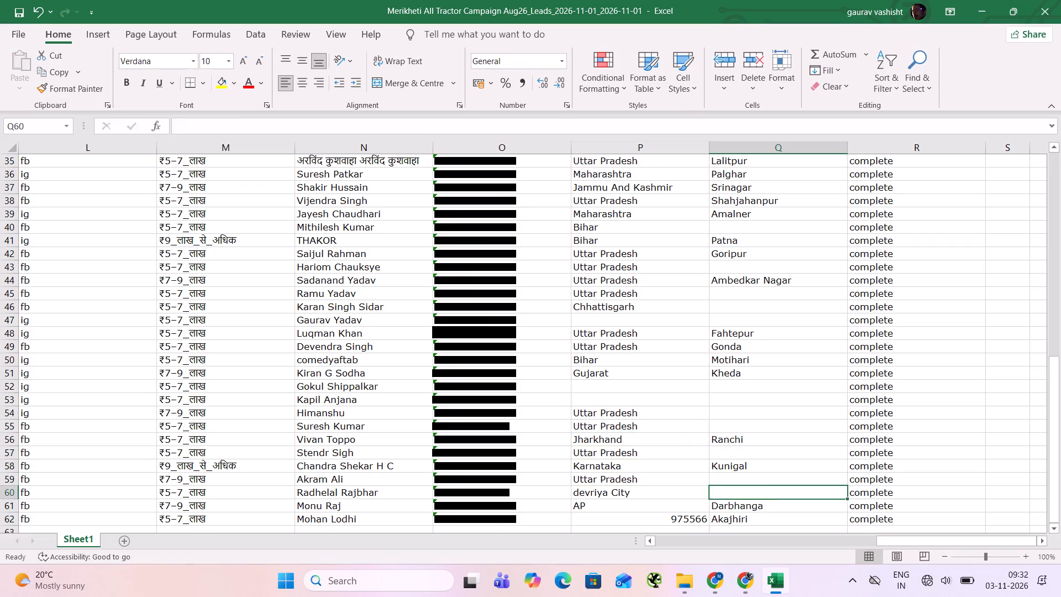
{"action": "key", "text": "Up"}
{"action": "key", "text": "ctrl+c"}
{"action": "key", "text": "Down"}
{"action": "key", "text": "ctrl+v"}
{"action": "key", "text": "Down"}
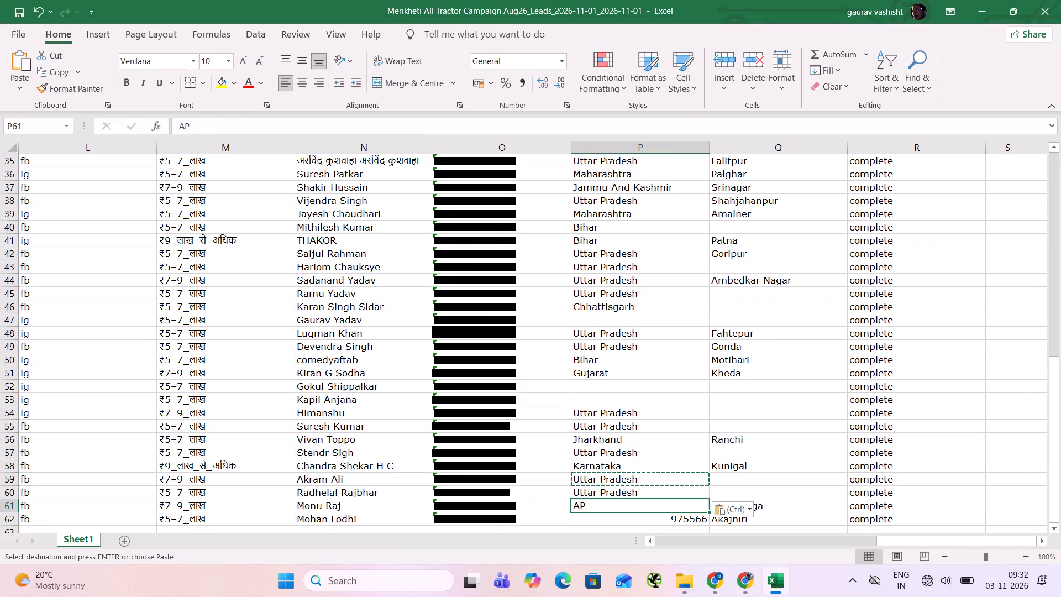
{"action": "key", "text": "Down"}
{"action": "key", "text": "ctrl+v"}
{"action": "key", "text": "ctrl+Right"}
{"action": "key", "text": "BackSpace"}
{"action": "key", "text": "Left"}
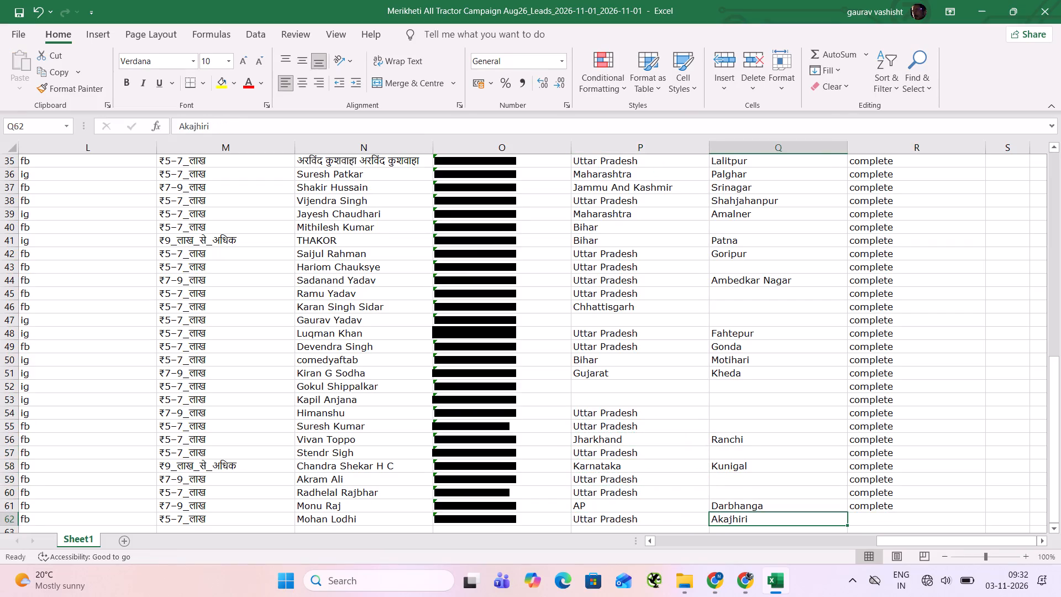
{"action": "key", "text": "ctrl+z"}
Clear the city entry in row 62.
{"action": "key", "text": "Left"}
{"action": "key", "text": "BackSpace"}
Return to the top of the sheet, save the Merikheti All Tractor workbook and close it.
{"action": "key", "text": "Left"}
{"action": "key", "text": "Left"}
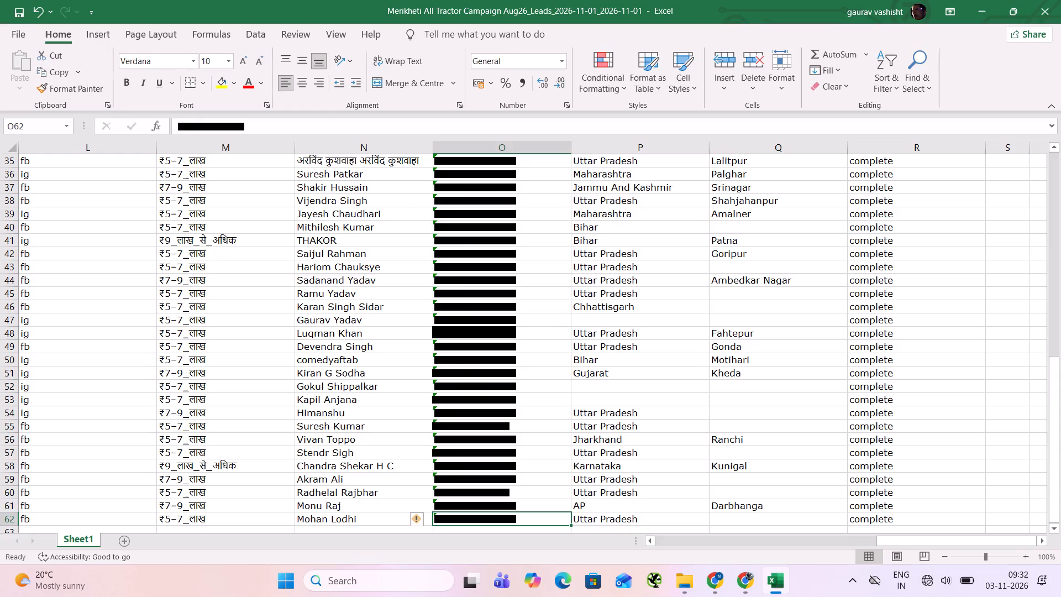
{"action": "key", "text": "ctrl+Up"}
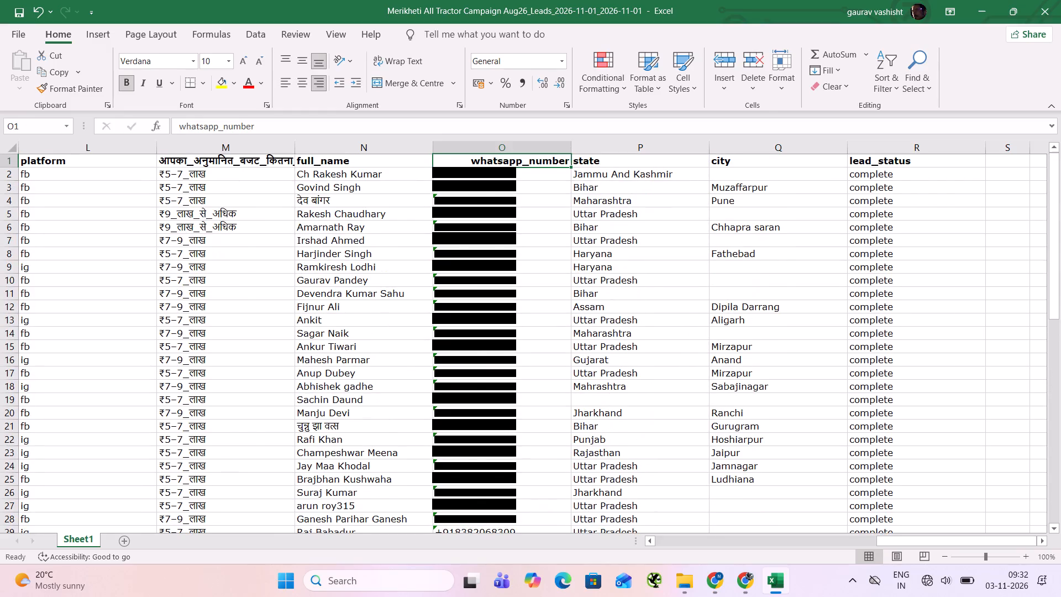
{"action": "key", "text": "ctrl+s"}
{"action": "key", "text": "ctrl+s"}
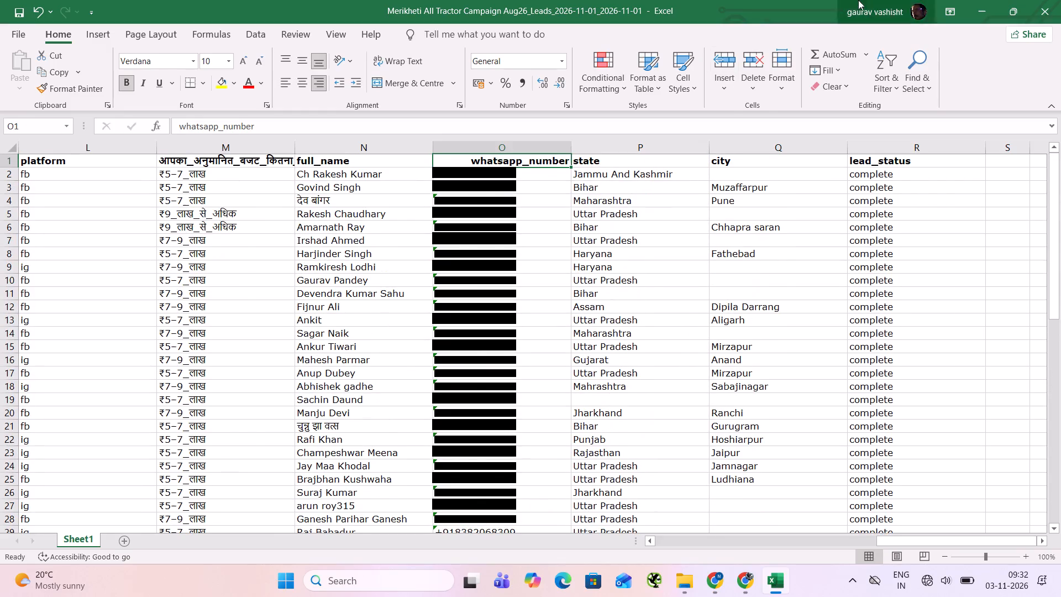
{"action": "left_click", "coordinate": [1060, 0]}
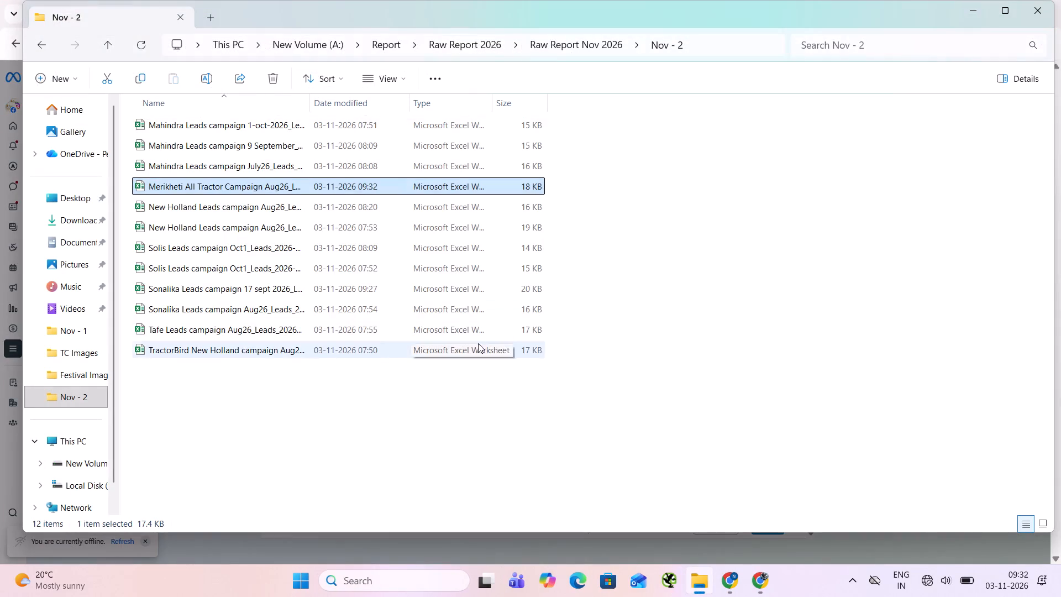
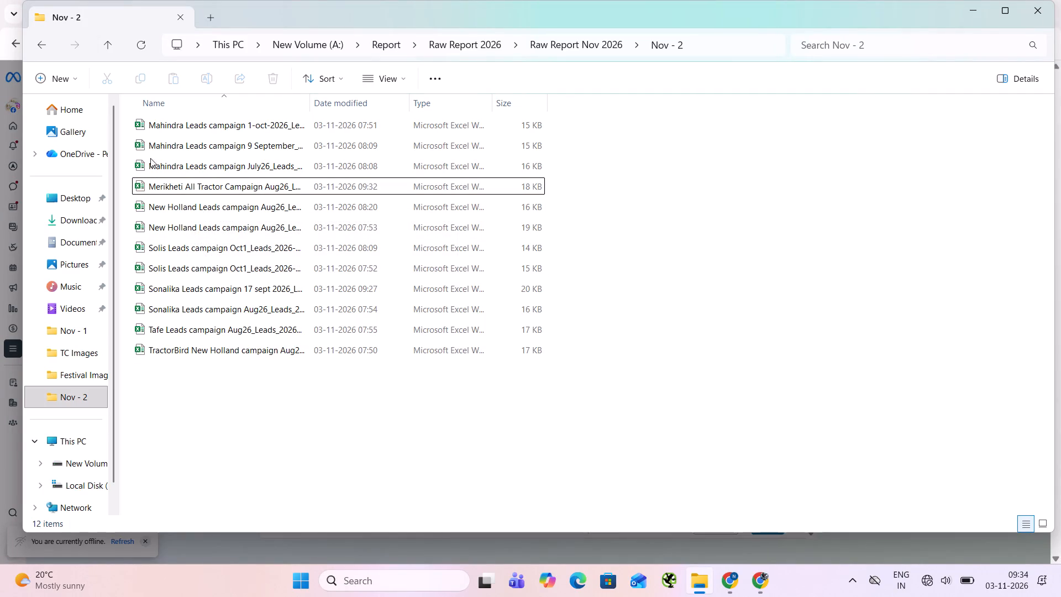
Delete the three Mahindra Leads campaign workbooks from the Nov - 2 folder.
{"action": "left_click_drag", "start_coordinate": [124, 122], "coordinate": [192, 164]}
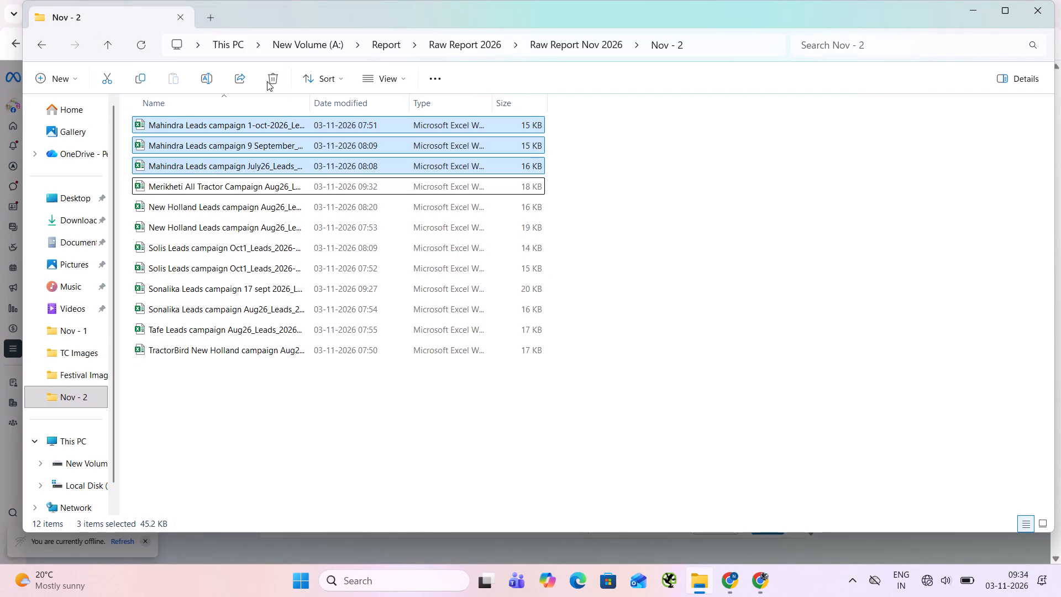
{"action": "left_click", "coordinate": [267, 80]}
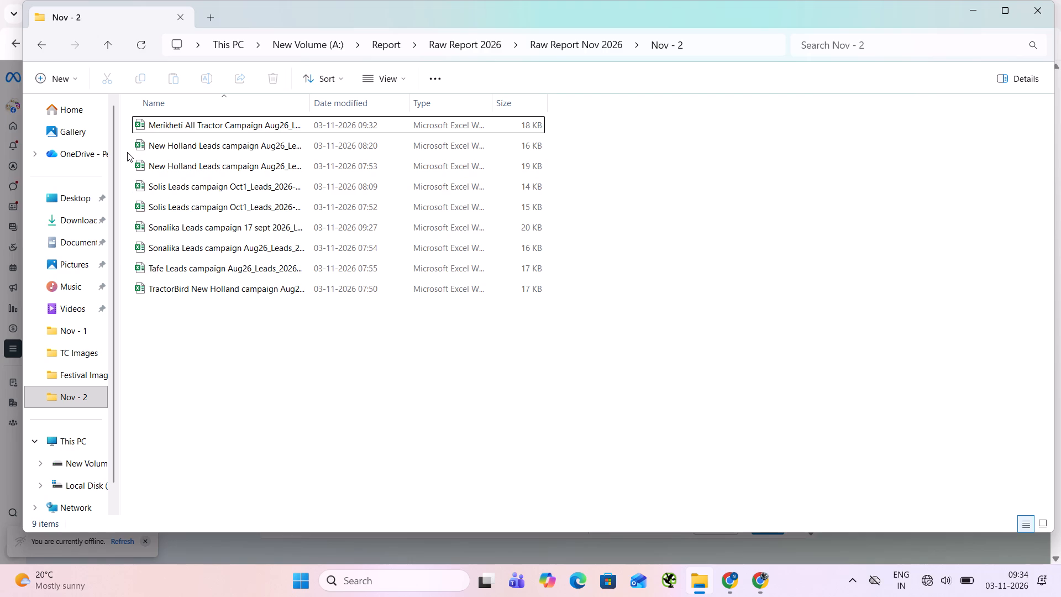
Delete the New Holland Leads campaign Aug26 workbook modified at 08:20.
{"action": "left_click", "coordinate": [127, 152]}
{"action": "left_click", "coordinate": [207, 148]}
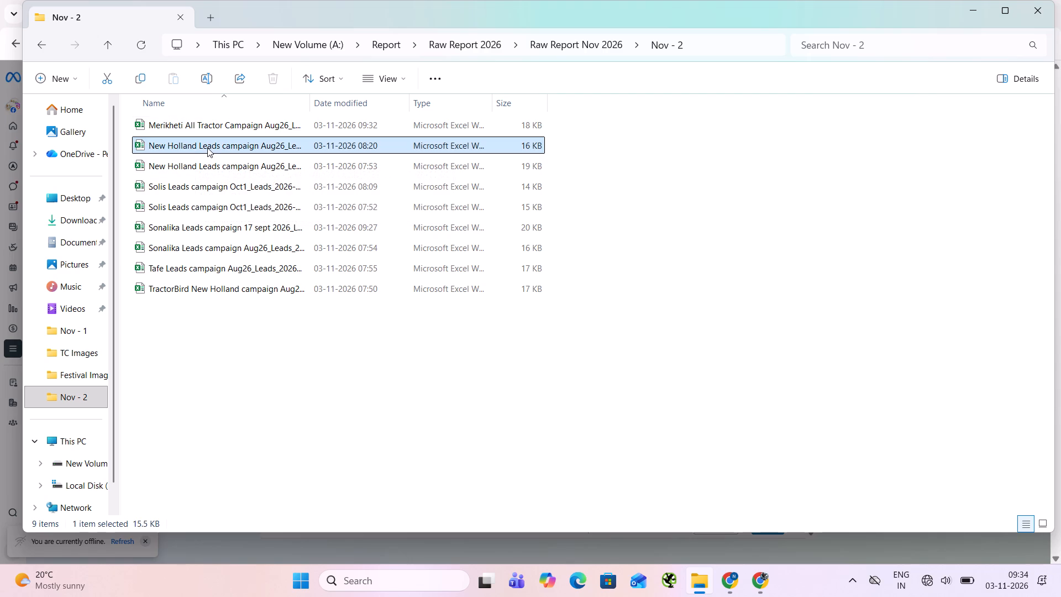
{"action": "left_click", "coordinate": [269, 80]}
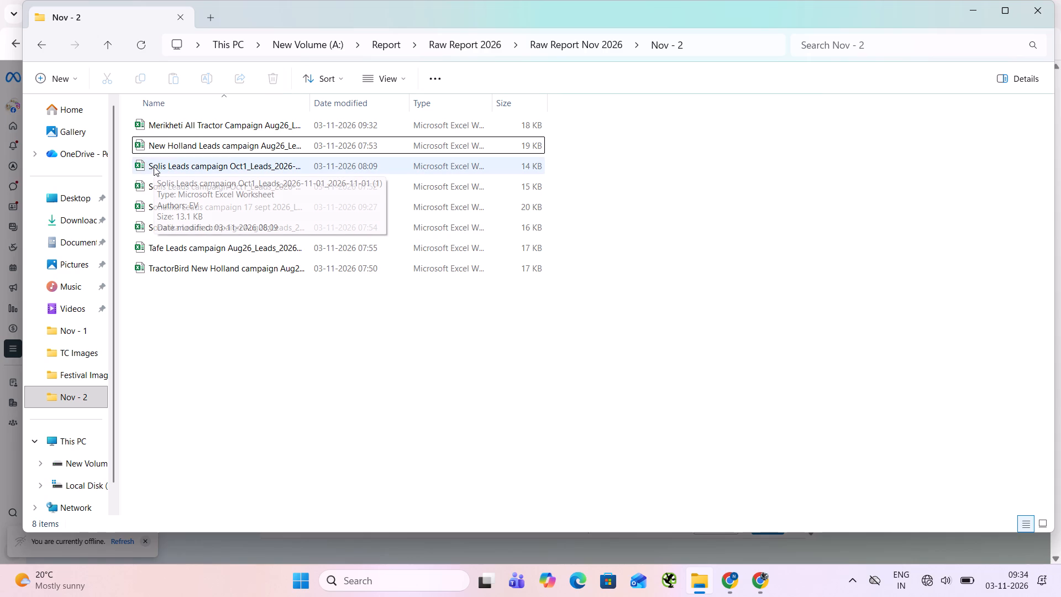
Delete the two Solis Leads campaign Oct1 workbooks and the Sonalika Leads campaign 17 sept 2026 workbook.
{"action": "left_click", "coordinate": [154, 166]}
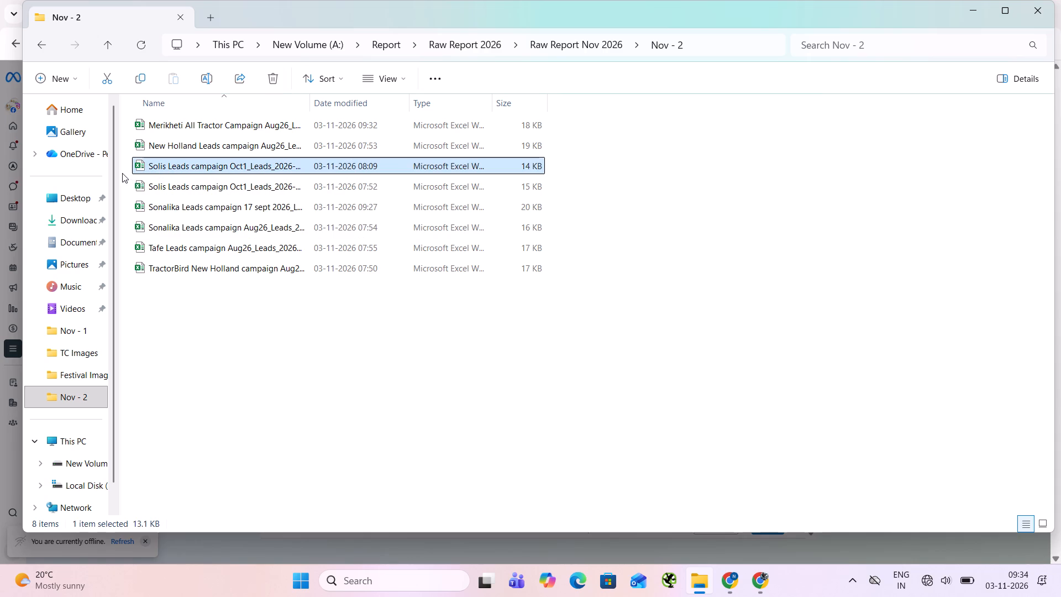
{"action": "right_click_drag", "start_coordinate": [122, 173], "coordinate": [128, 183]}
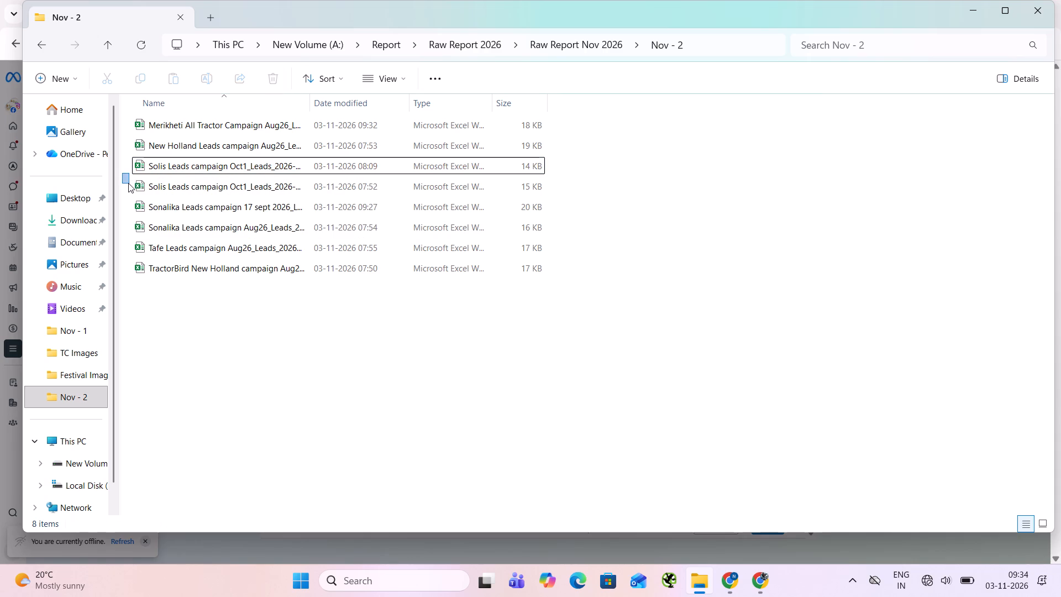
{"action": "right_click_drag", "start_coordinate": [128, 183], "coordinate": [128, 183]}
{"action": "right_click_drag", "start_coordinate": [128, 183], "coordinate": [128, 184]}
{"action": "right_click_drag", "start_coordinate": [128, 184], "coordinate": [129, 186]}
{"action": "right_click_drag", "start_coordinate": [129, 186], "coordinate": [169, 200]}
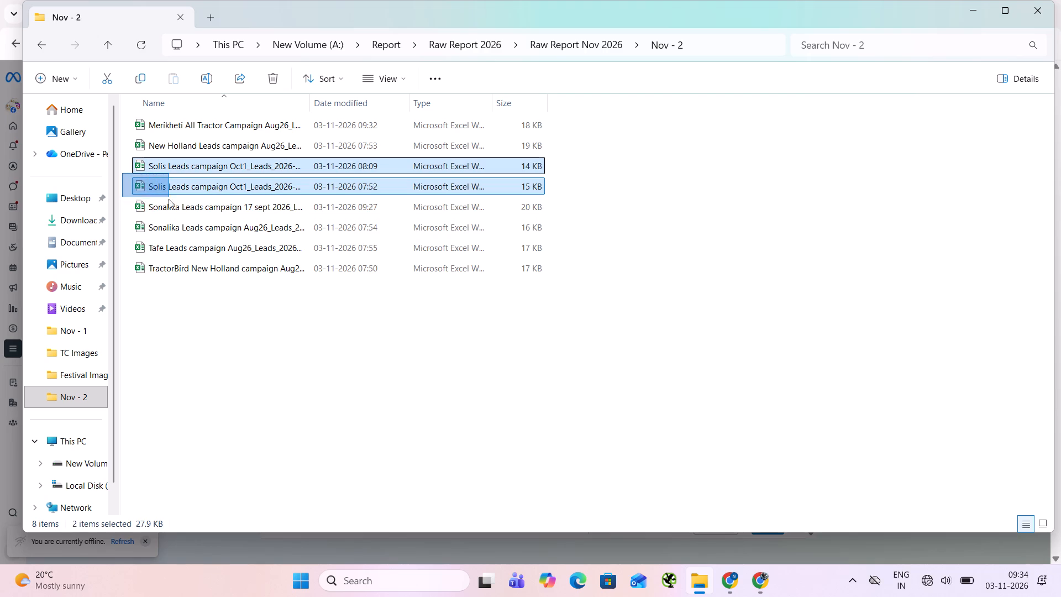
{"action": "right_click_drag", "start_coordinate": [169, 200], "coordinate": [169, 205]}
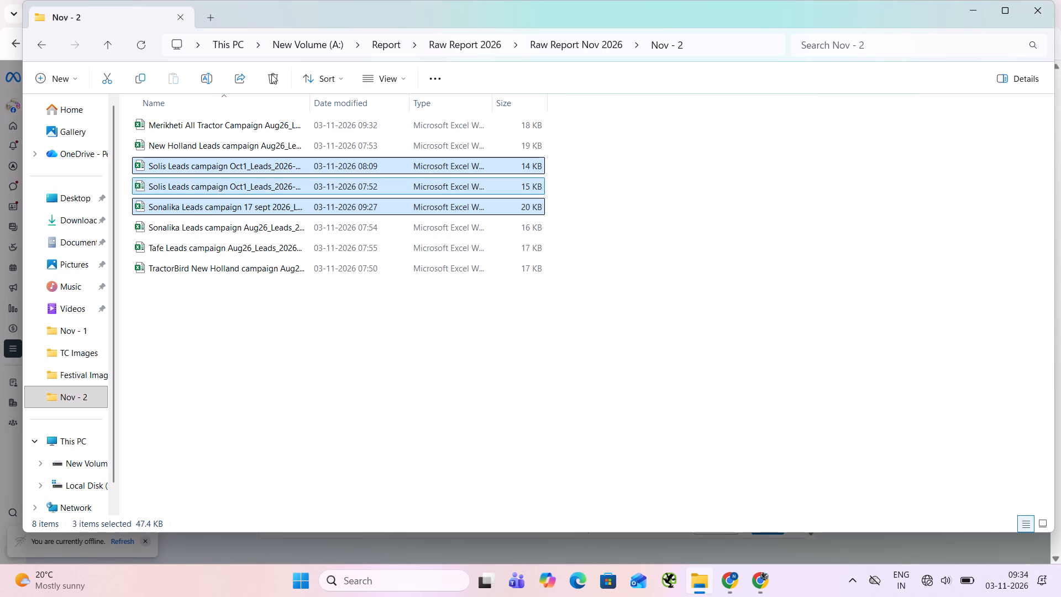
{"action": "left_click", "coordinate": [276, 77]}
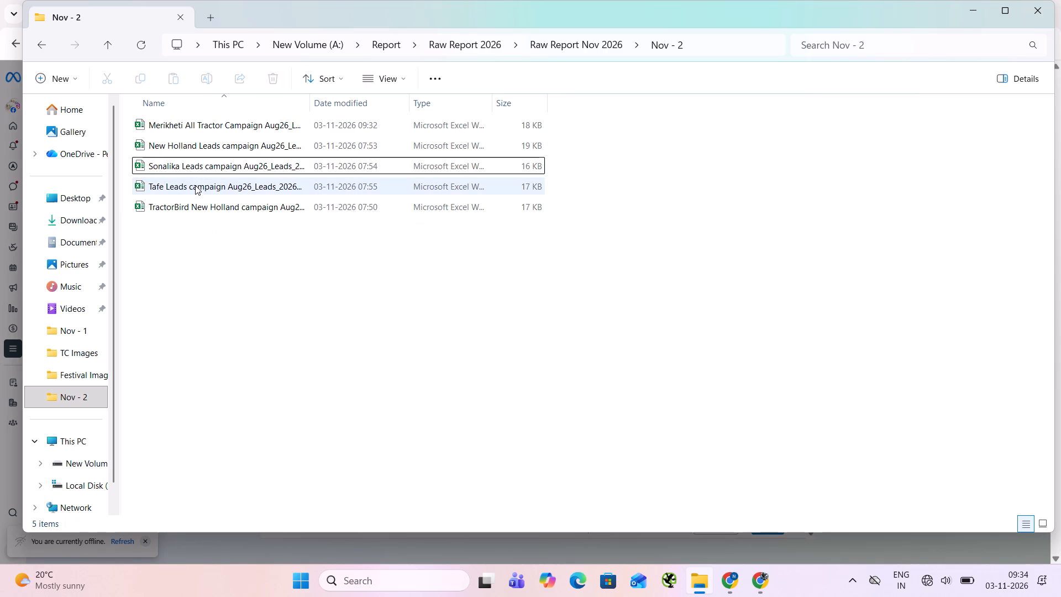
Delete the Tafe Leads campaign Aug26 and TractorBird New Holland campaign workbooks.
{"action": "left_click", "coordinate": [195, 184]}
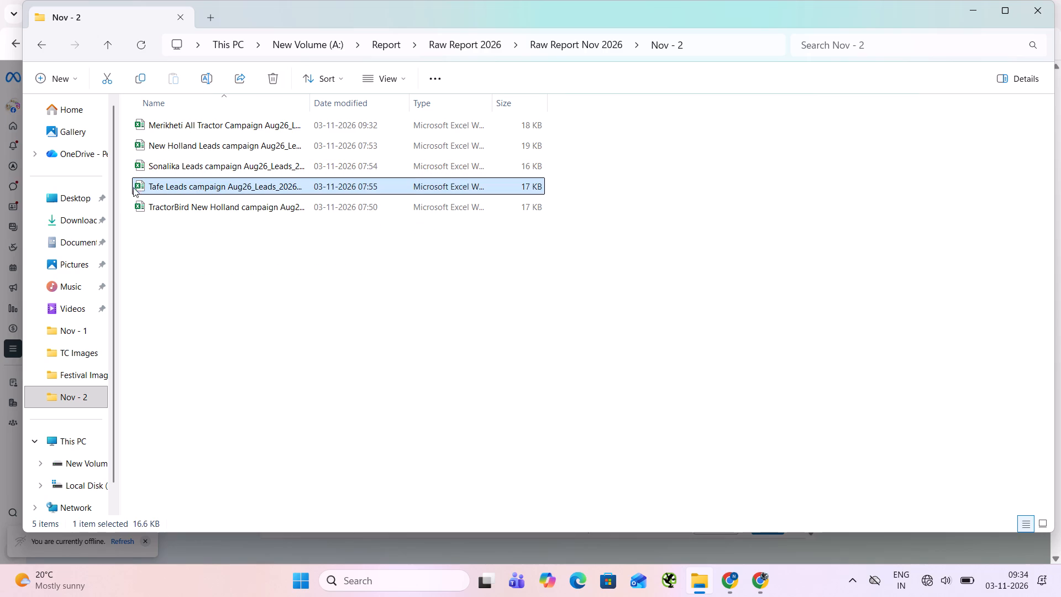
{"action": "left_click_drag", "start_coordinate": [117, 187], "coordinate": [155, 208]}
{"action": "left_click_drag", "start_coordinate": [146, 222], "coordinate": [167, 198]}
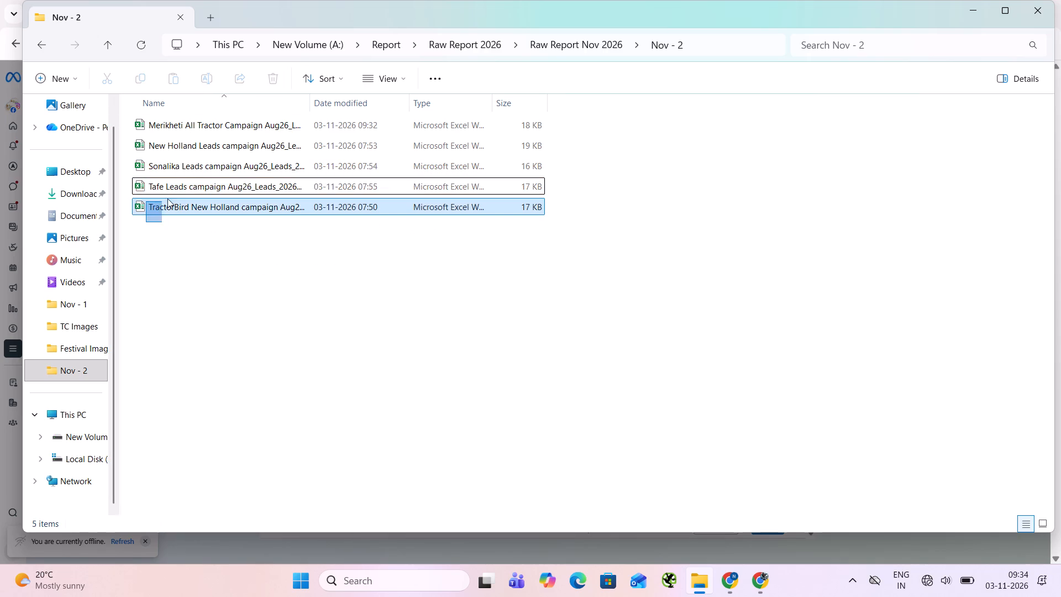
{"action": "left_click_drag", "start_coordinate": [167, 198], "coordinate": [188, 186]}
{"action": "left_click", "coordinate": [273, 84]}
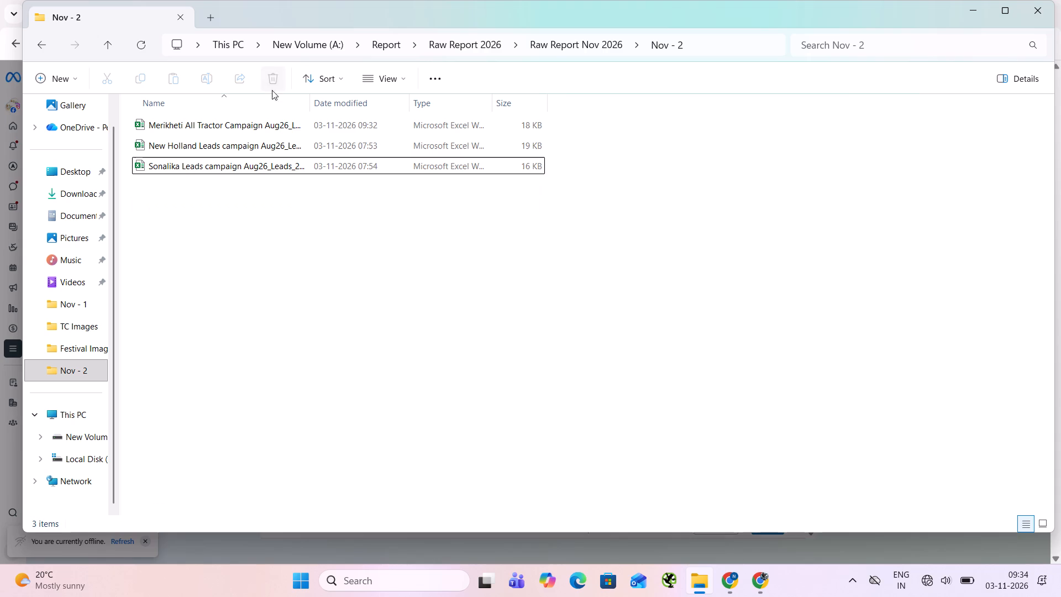
Open the Sonalika Leads campaign Aug26 workbook and dismiss the Office activation notice.
{"action": "double_click", "coordinate": [251, 170]}
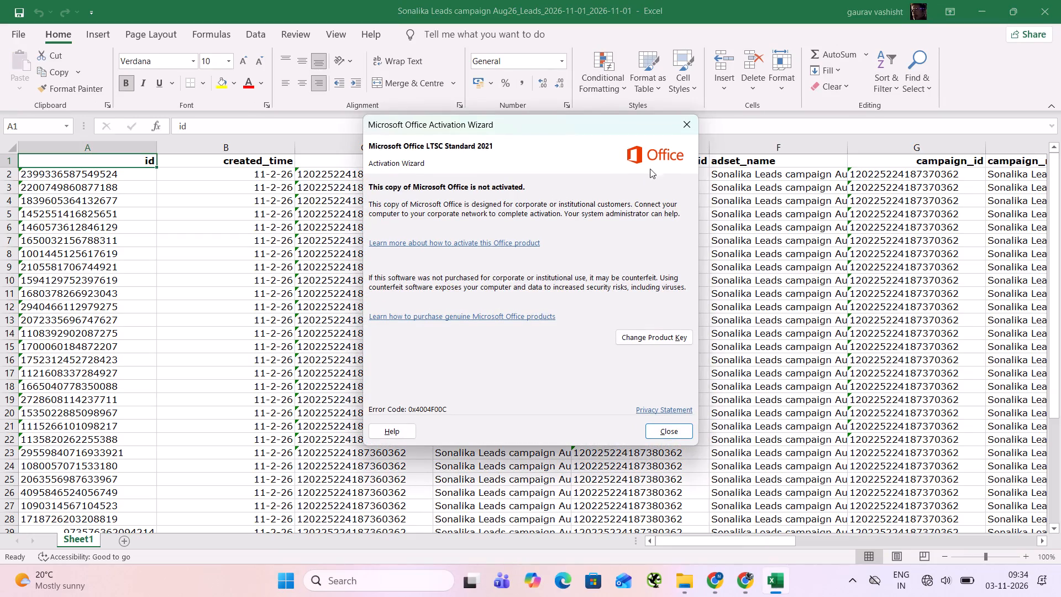
{"action": "left_click", "coordinate": [680, 132]}
{"action": "left_click", "coordinate": [573, 231]}
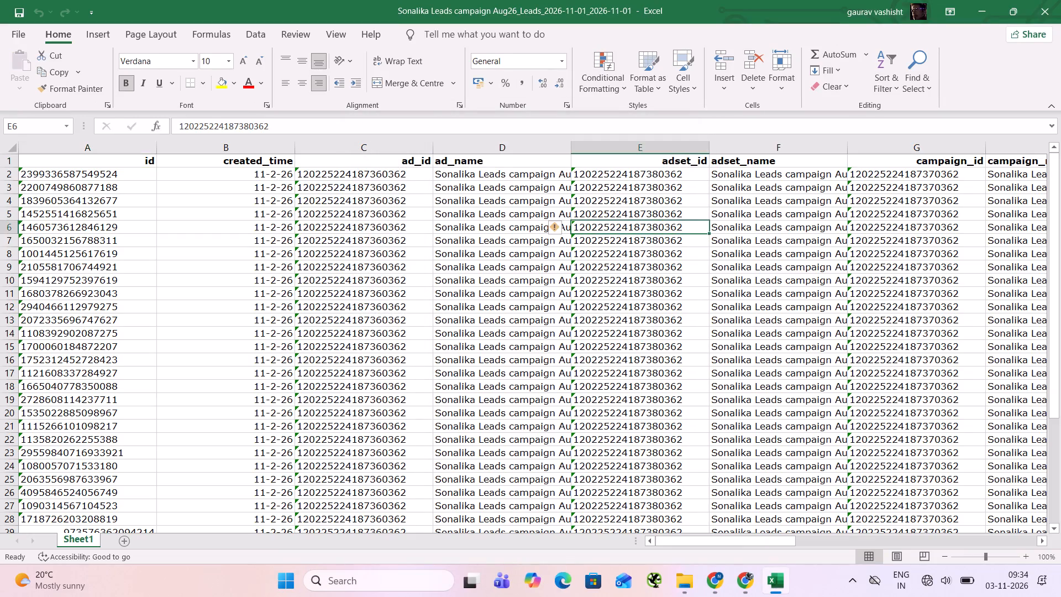
Set the state in row 2 to Rajasthan.
{"action": "key", "text": "ctrl+Right"}
{"action": "left_click", "coordinate": [631, 144]}
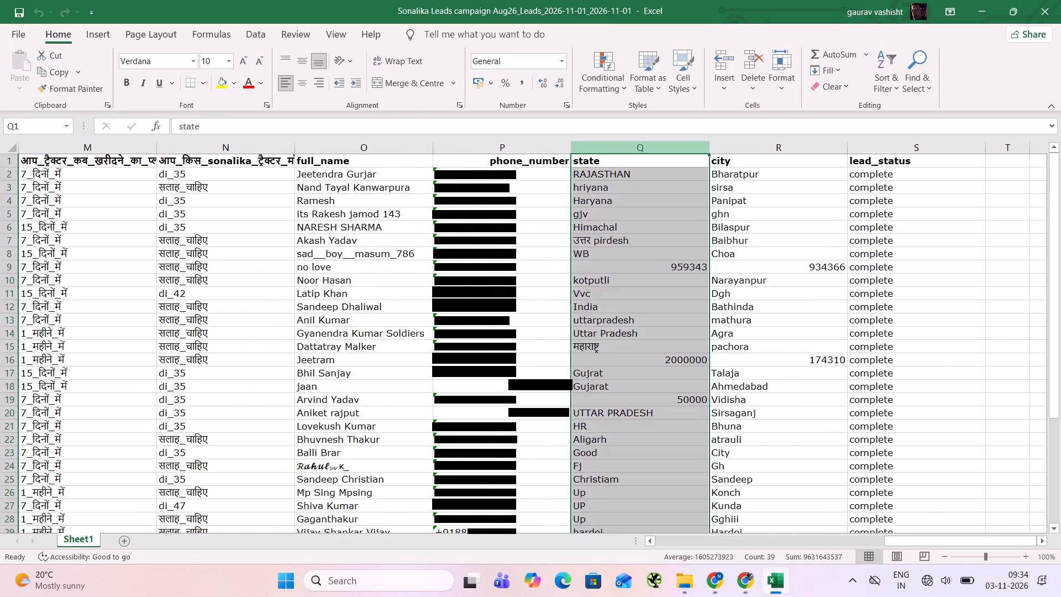
{"action": "left_click", "coordinate": [626, 171]}
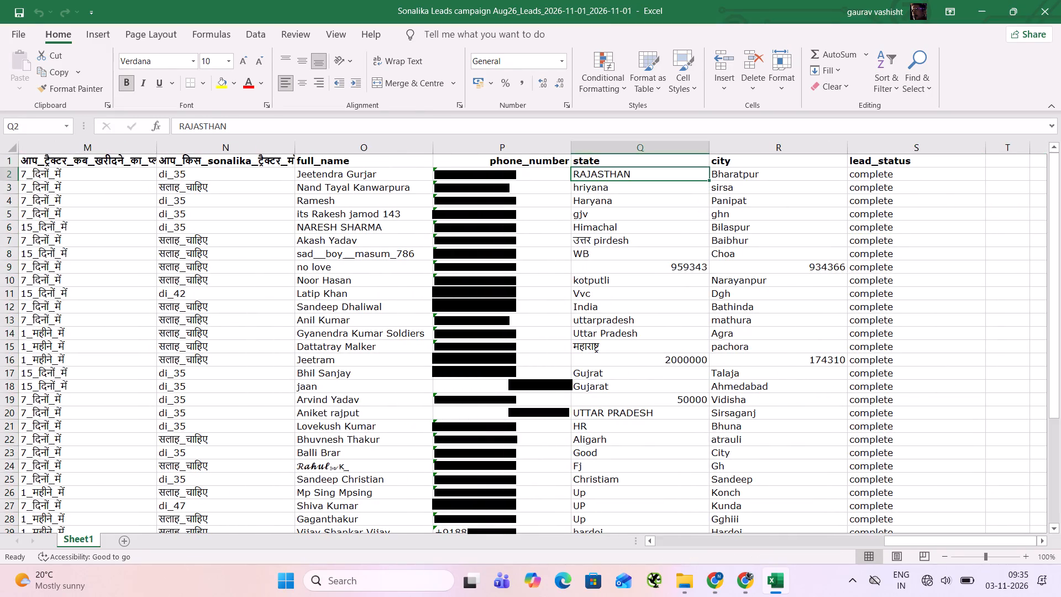
{"action": "type", "text": "Rajasthan"}
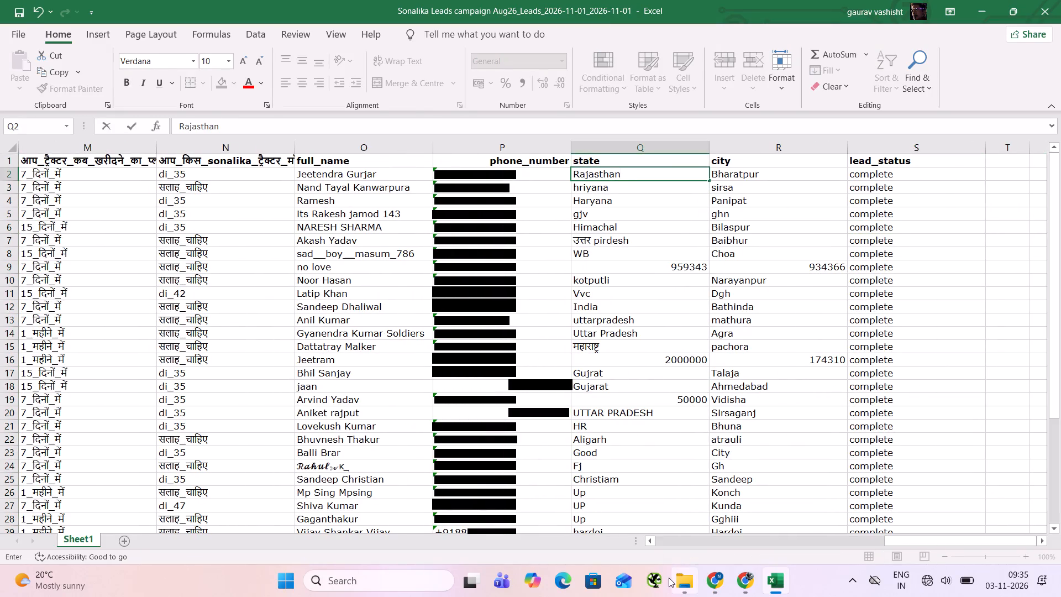
{"action": "left_click", "coordinate": [679, 583]}
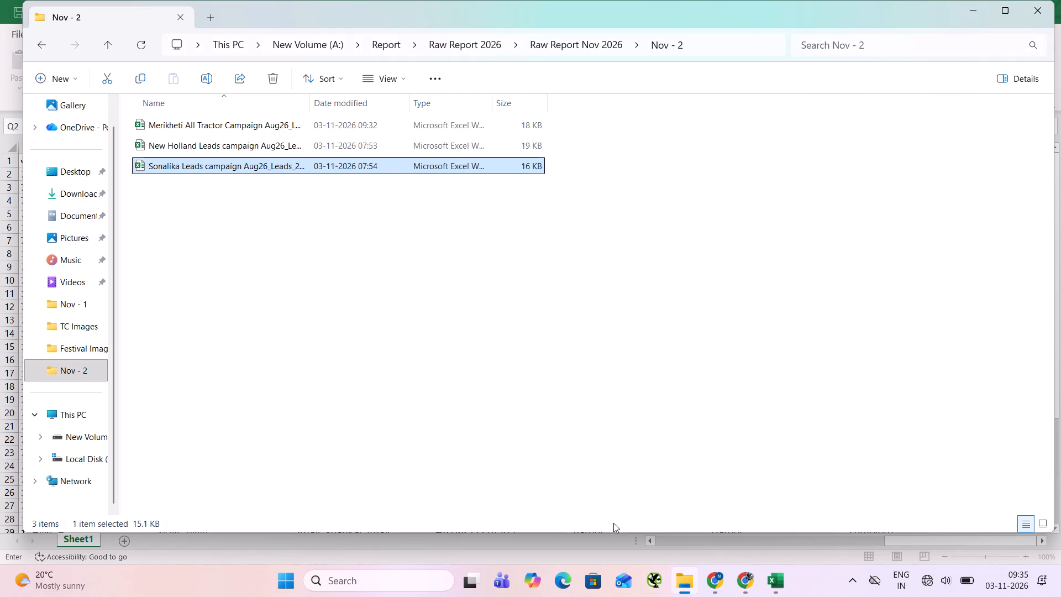
{"action": "left_click", "coordinate": [789, 596]}
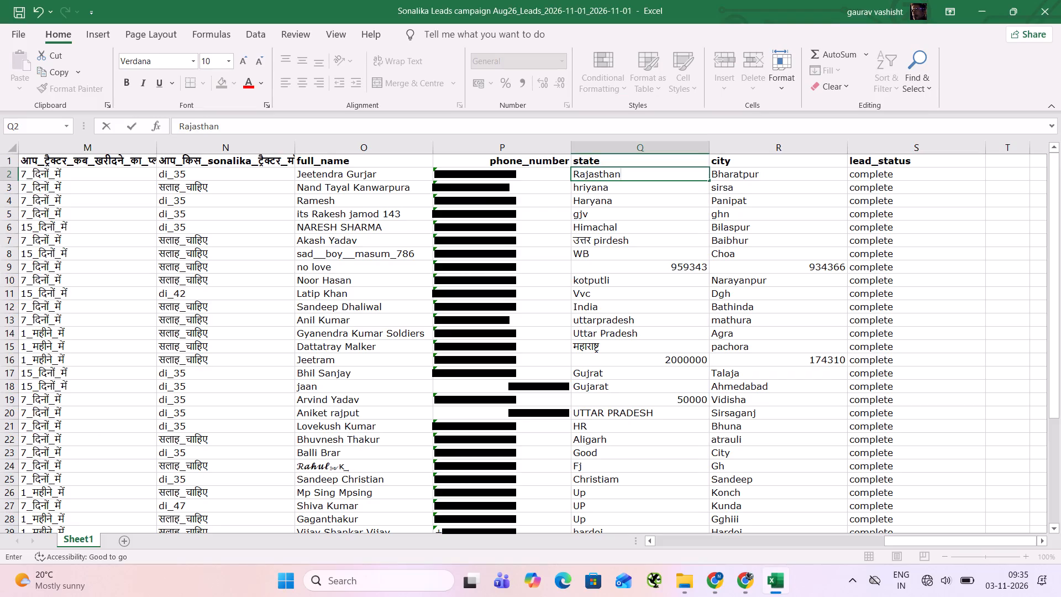
{"action": "key", "text": "Right"}
Clear the city entry in row 3.
{"action": "key", "text": "Down"}
{"action": "key", "text": "BackSpace"}
Copy Haryana from row 4 into the state cells of rows 3 and 5.
{"action": "key", "text": "Left"}
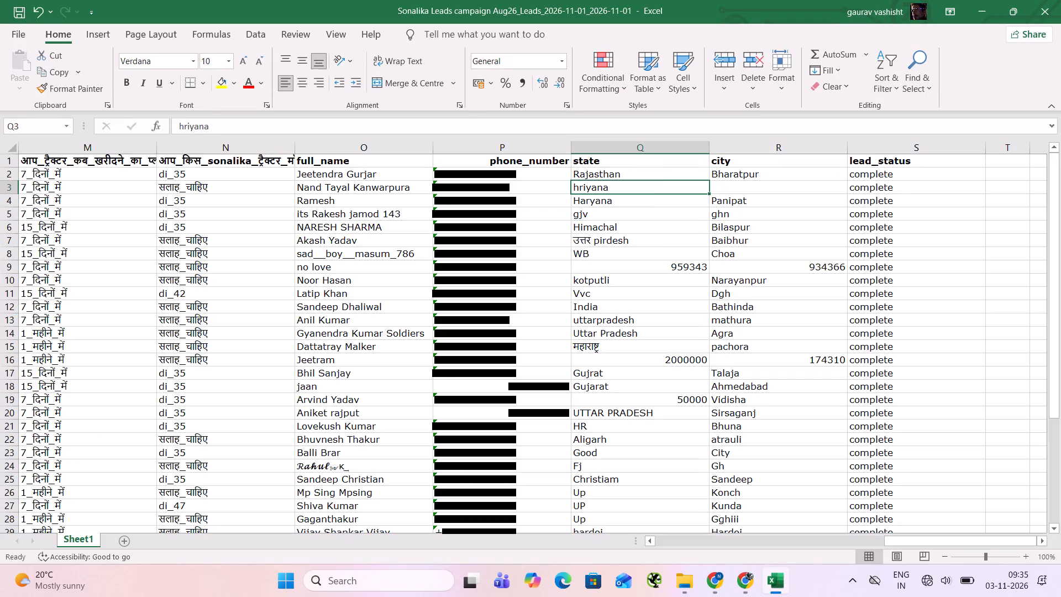
{"action": "key", "text": "Down"}
{"action": "key", "text": "ctrl+c"}
{"action": "key", "text": "Up"}
{"action": "key", "text": "ctrl+v"}
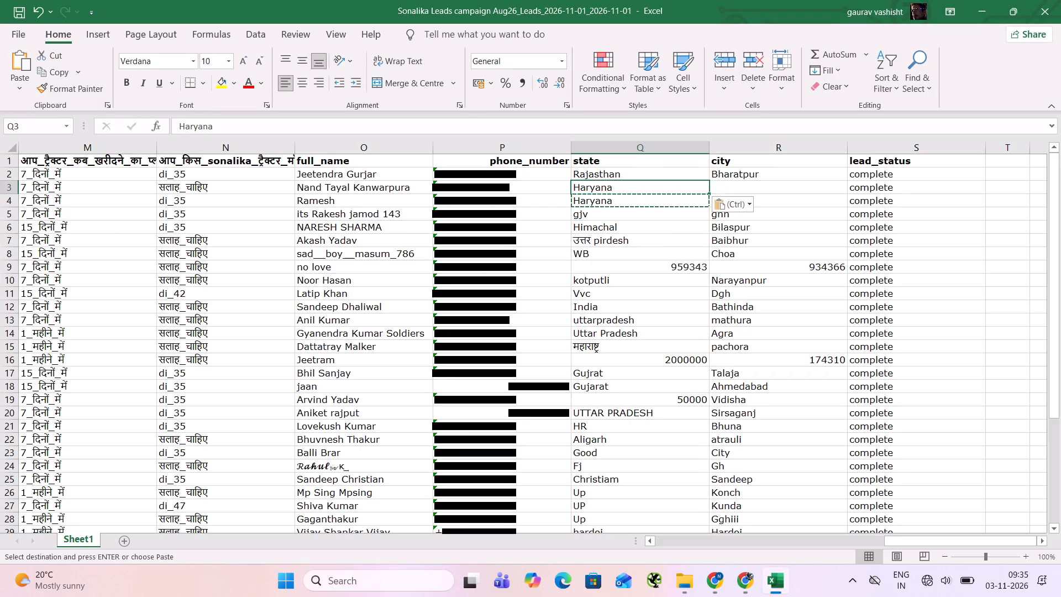
{"action": "key", "text": "Down"}
{"action": "key", "text": "Down"}
{"action": "key", "text": "ctrl+v"}
Clear the city entry in row 5.
{"action": "key", "text": "Right"}
{"action": "key", "text": "BackSpace"}
Set the state in row 6 to Himichal Pradesh.
{"action": "key", "text": "Down"}
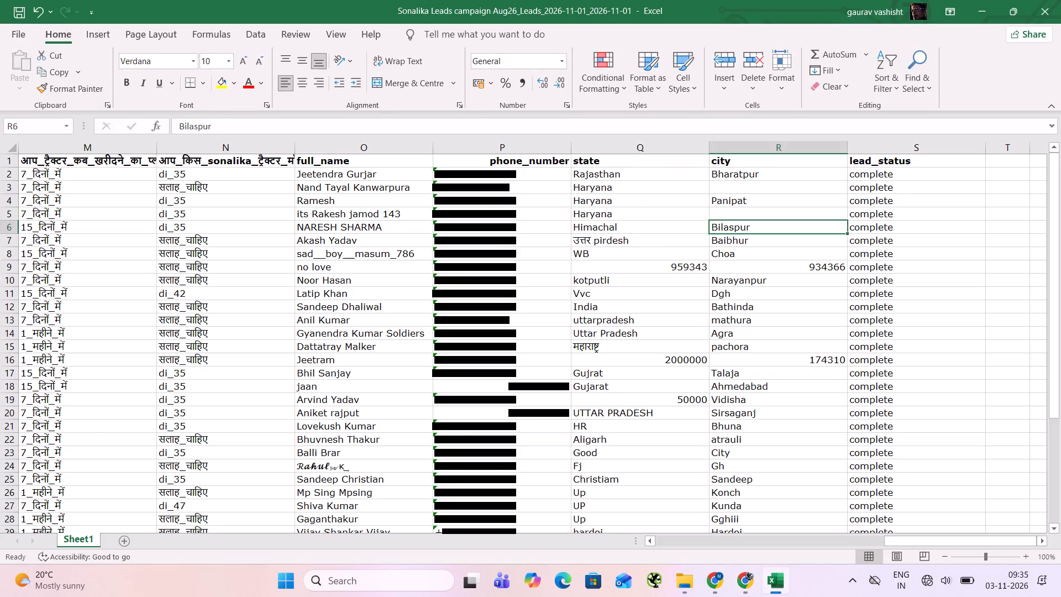
{"action": "key", "text": "Left"}
{"action": "key", "text": "Up"}
{"action": "key", "text": "Down"}
{"action": "key", "text": "BackSpace"}
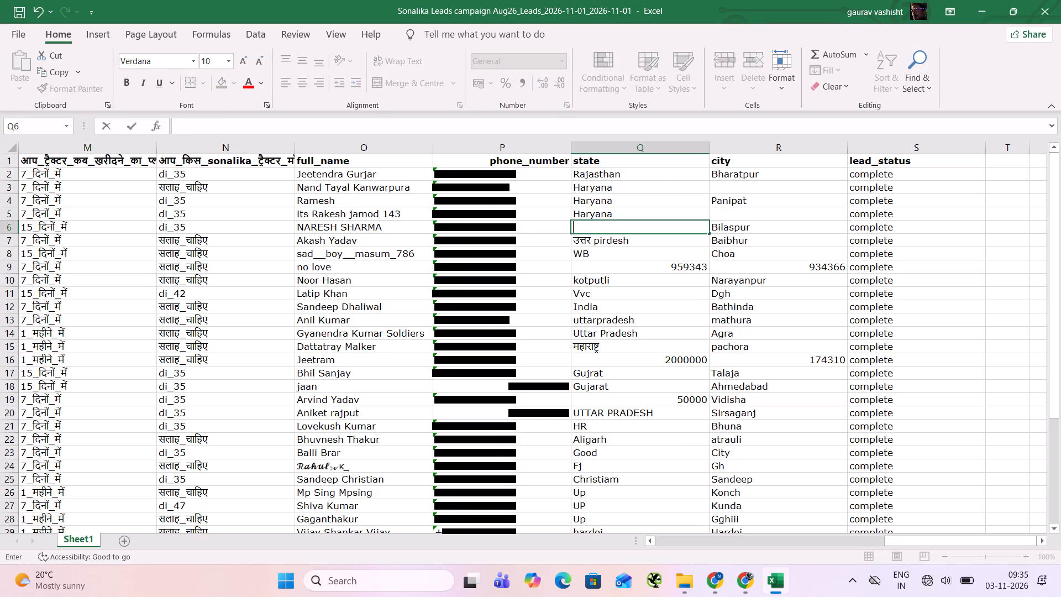
{"action": "type", "text": "Himichal"}
{"action": "key", "text": "space"}
{"action": "type", "text": "Pradesh"}
{"action": "key", "text": "Right"}
Set the state in row 7 to Uttar Pradesh.
{"action": "key", "text": "Down"}
{"action": "key", "text": "Left"}
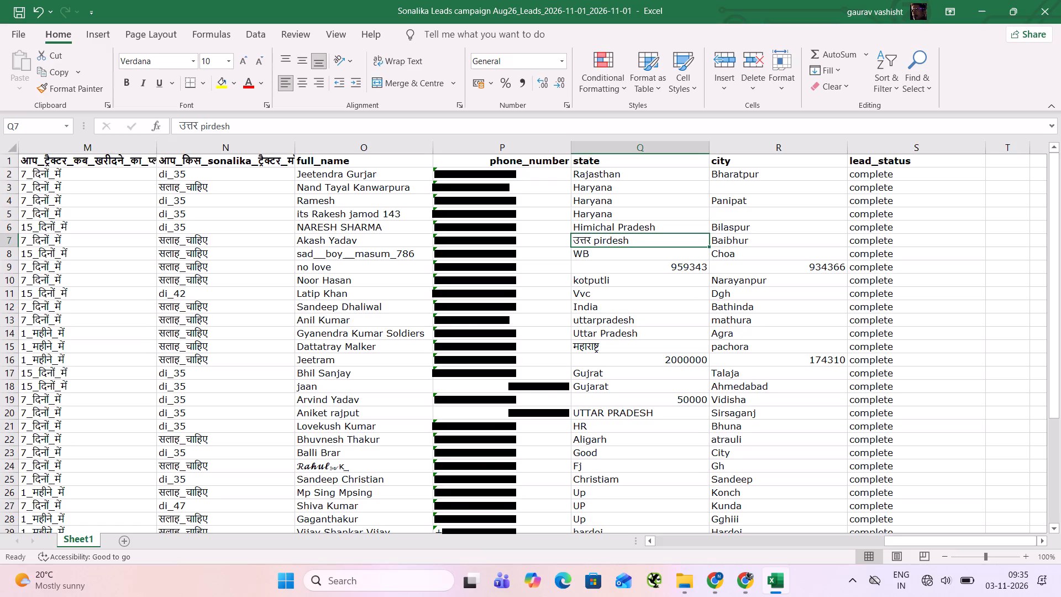
{"action": "type", "text": "Uttar"}
{"action": "key", "text": "space"}
{"action": "key", "text": "Return"}
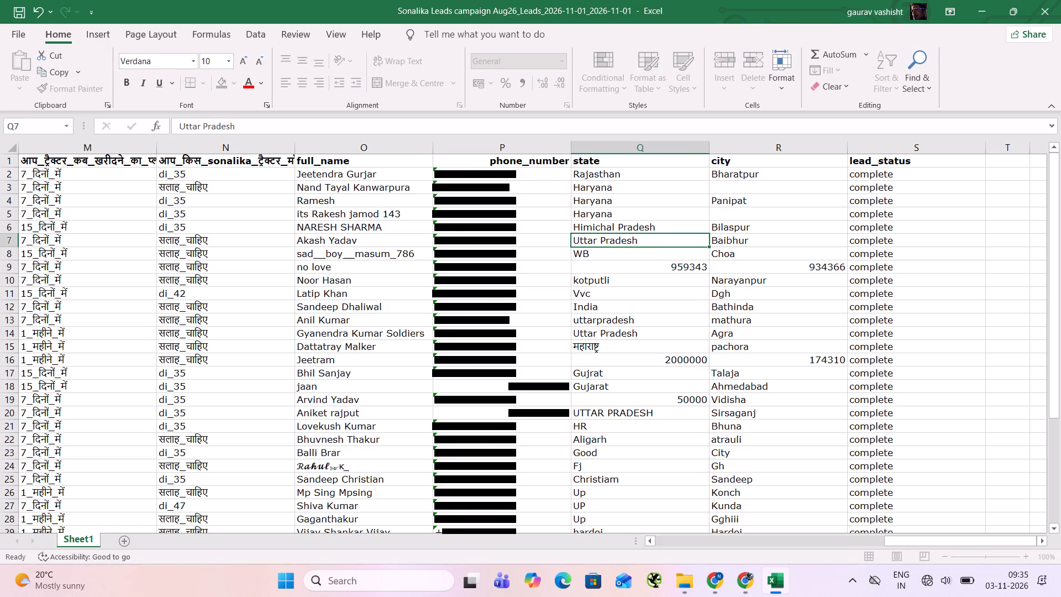
Start replacing the state in row 8 with West B.
{"action": "type", "text": "West B"}
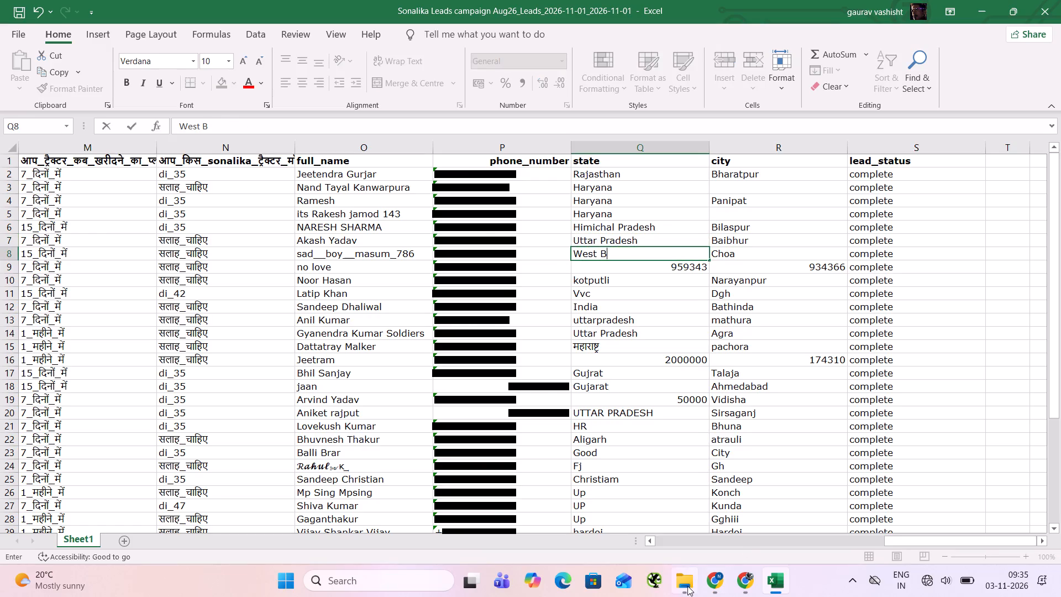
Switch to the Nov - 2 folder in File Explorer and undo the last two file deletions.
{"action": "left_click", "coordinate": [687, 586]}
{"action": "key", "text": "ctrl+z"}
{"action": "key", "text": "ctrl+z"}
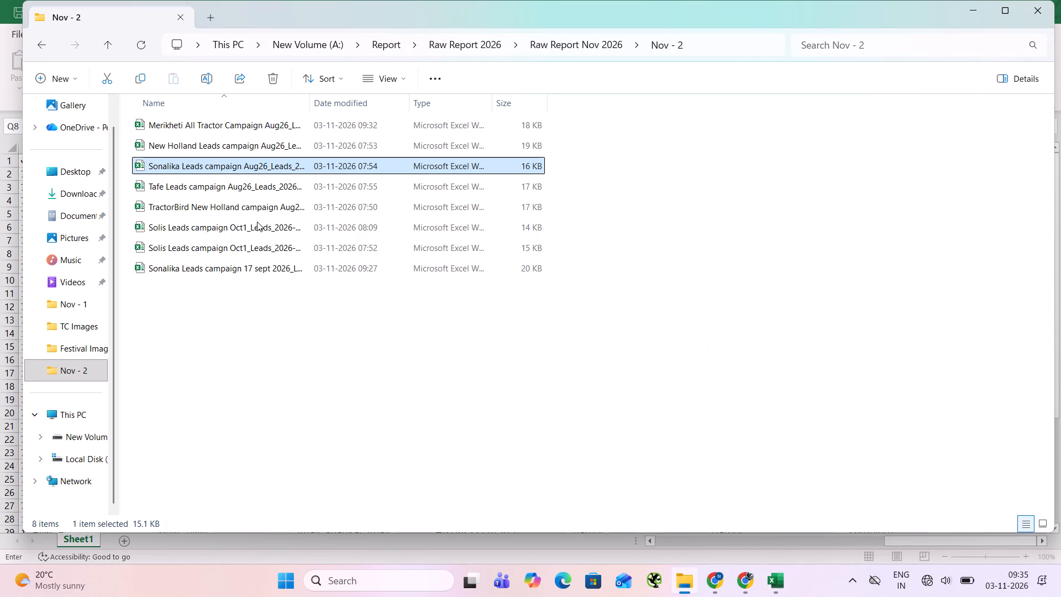
Delete the Tafe, TractorBird New Holland and two Solis workbooks, keeping the Sonalika 17 sept 2026 workbook.
{"action": "left_click_drag", "start_coordinate": [125, 179], "coordinate": [155, 206]}
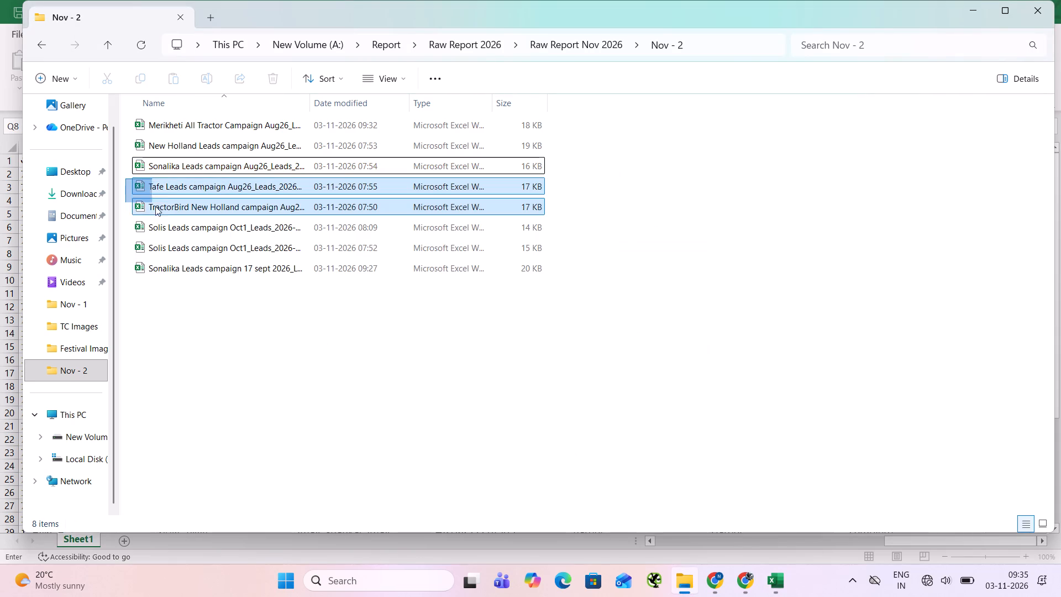
{"action": "left_click_drag", "start_coordinate": [155, 206], "coordinate": [184, 249]}
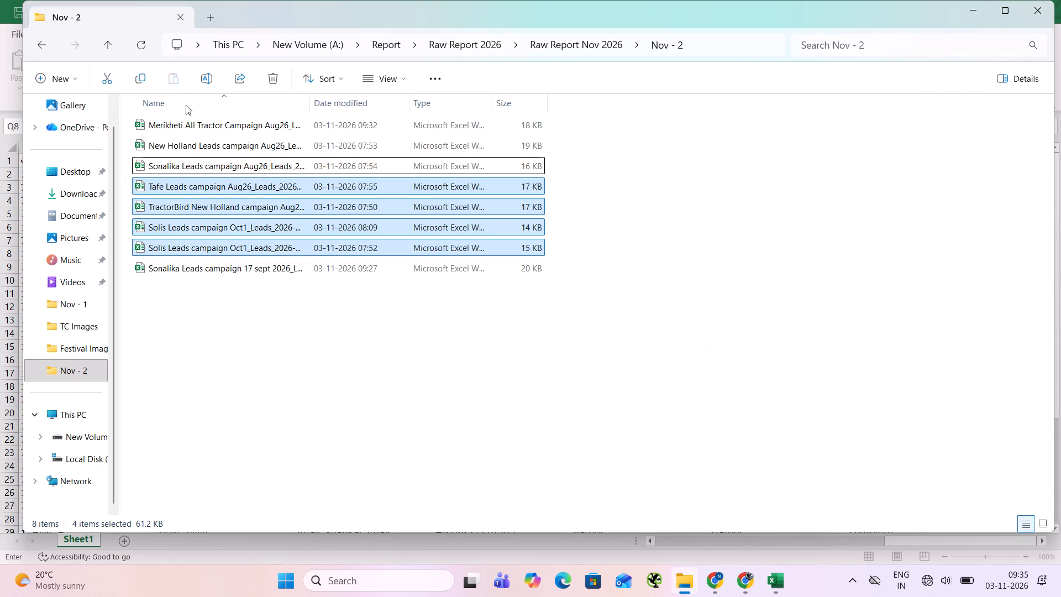
{"action": "left_click", "coordinate": [280, 82]}
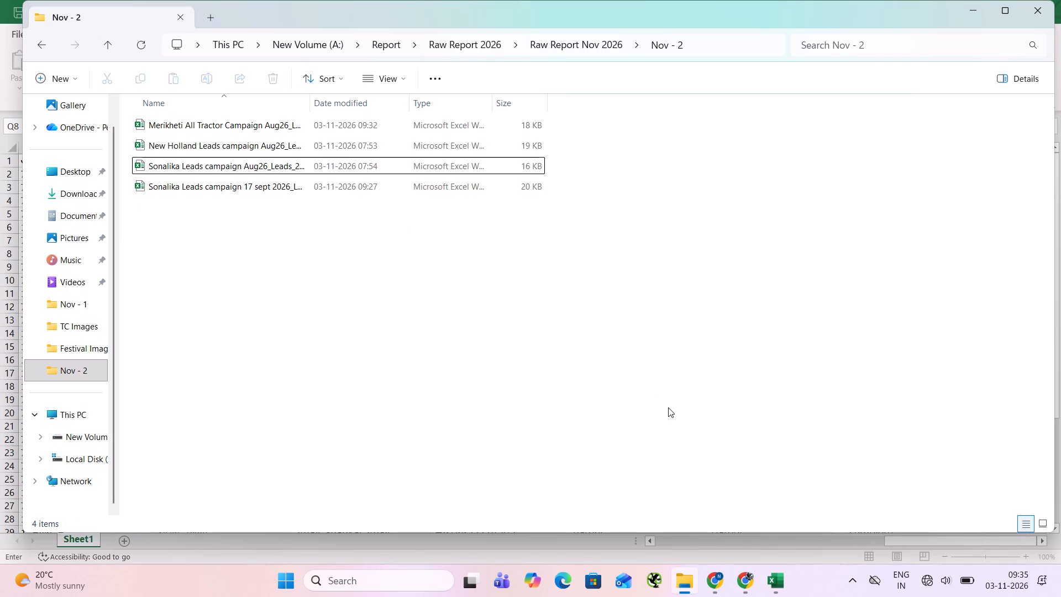
Switch back to the Sonalika Aug26 workbook and complete the state in row 8 as West Bengal.
{"action": "left_click", "coordinate": [779, 588]}
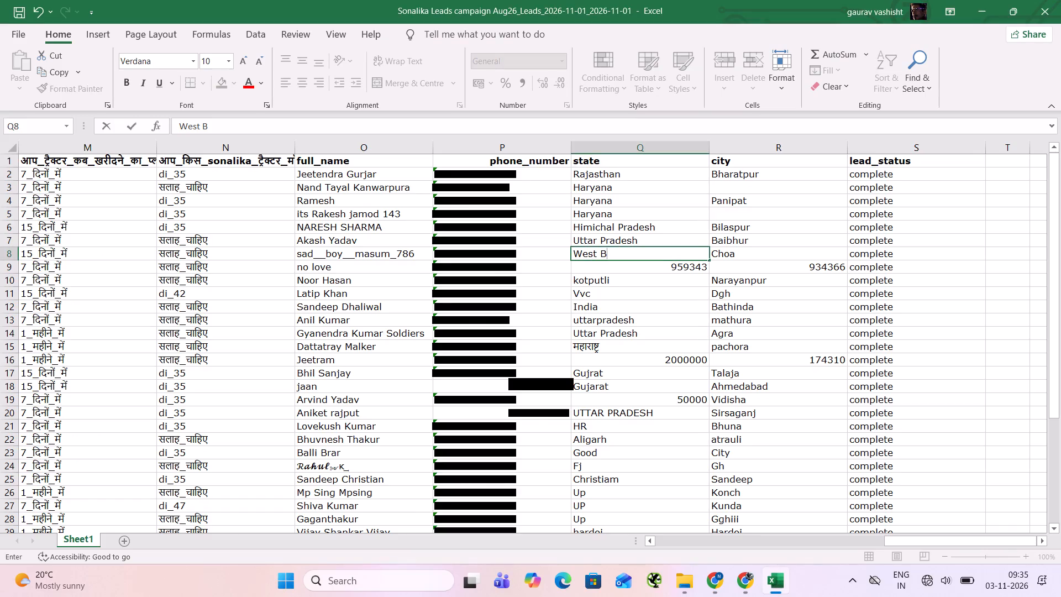
{"action": "type", "text": "engal"}
{"action": "key", "text": "space"}
{"action": "key", "text": "Right"}
Clear the numeric city and state entries in row 9.
{"action": "key", "text": "Down"}
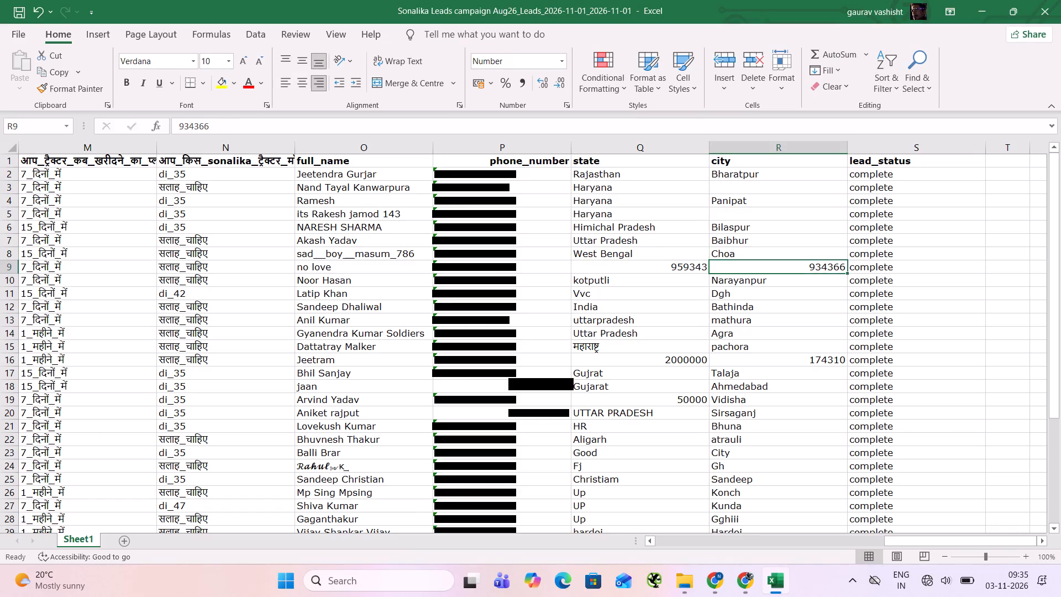
{"action": "key", "text": "BackSpace"}
{"action": "key", "text": "Left"}
{"action": "key", "text": "BackSpace"}
Copy the state Uttar Pradesh from row 7 and use it to replace the states in rows 10 and 11.
{"action": "key", "text": "Up"}
{"action": "key", "text": "Up"}
{"action": "key", "text": "ctrl+c"}
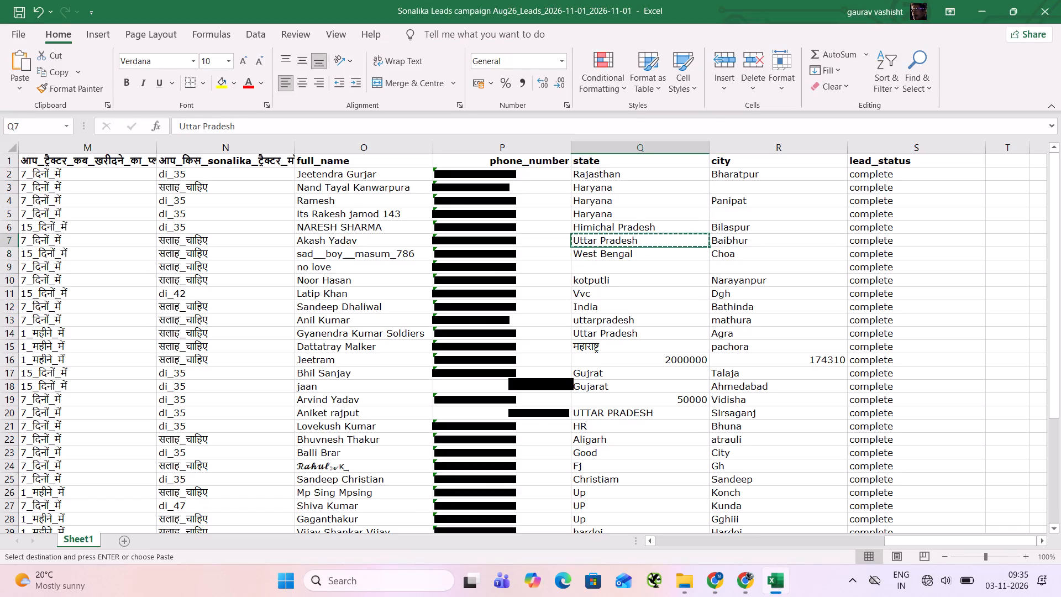
{"action": "key", "text": "Down"}
{"action": "key", "text": "Down"}
{"action": "key", "text": "Down"}
{"action": "key", "text": "ctrl+v"}
{"action": "key", "text": "Down"}
{"action": "key", "text": "BackSpace"}
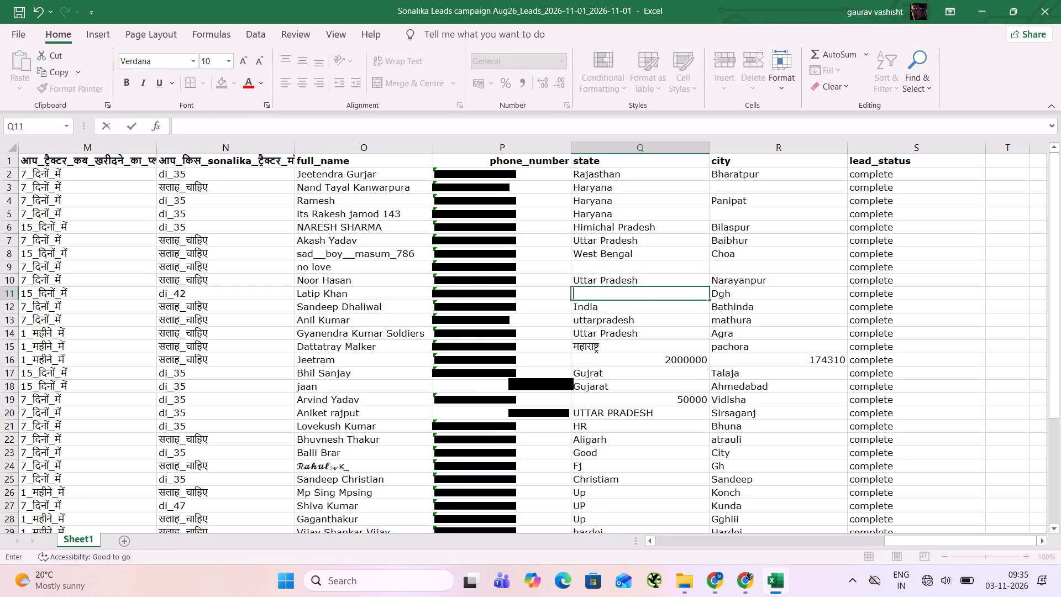
{"action": "key", "text": "Up"}
{"action": "key", "text": "ctrl+c"}
{"action": "key", "text": "Down"}
{"action": "key", "text": "ctrl+v"}
Paste Uttar Pradesh as the state in rows 13 and 14, skipping row 12.
{"action": "key", "text": "Down"}
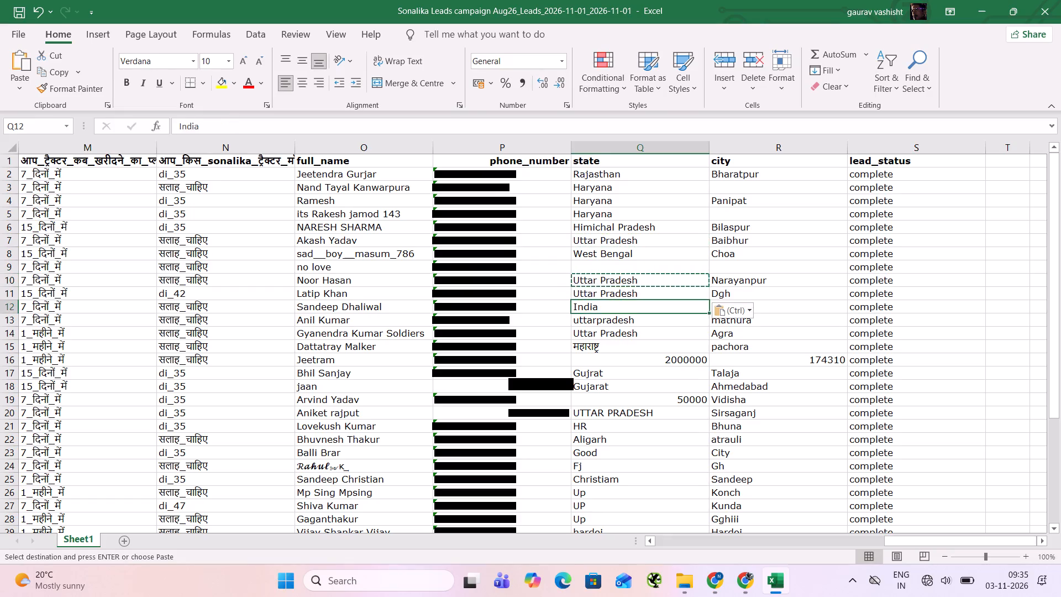
{"action": "key", "text": "Down"}
{"action": "key", "text": "ctrl+v"}
{"action": "key", "text": "Down"}
{"action": "key", "text": "ctrl+v"}
Set the state in row 12 to Punjab.
{"action": "key", "text": "Up"}
{"action": "key", "text": "Up"}
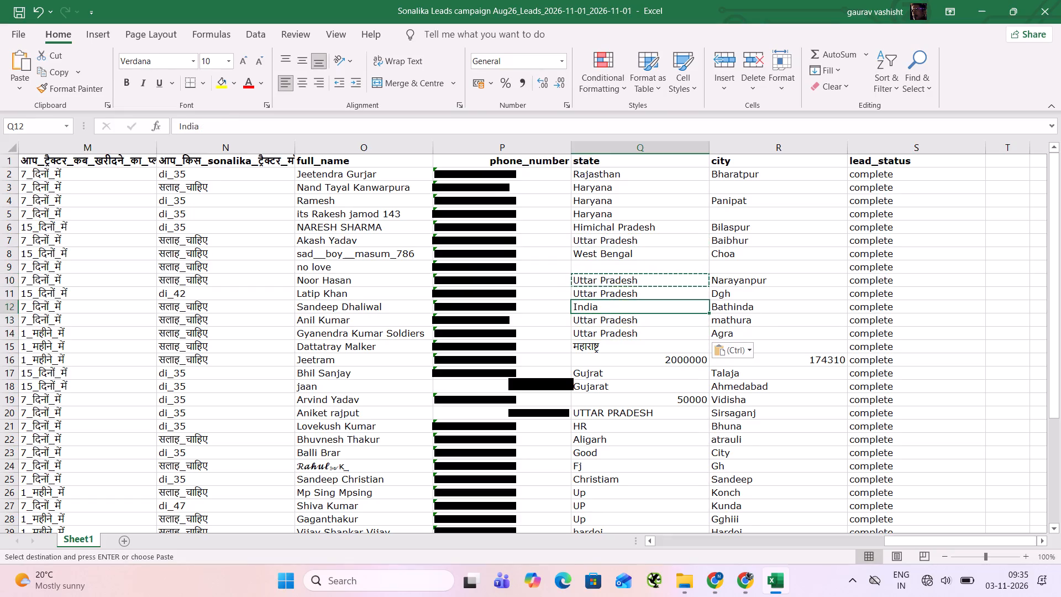
{"action": "type", "text": "Punjab"}
{"action": "key", "text": "Right"}
Clear the city in row 15 and set that row's state to Maharashtra.
{"action": "key", "text": "Down"}
{"action": "key", "text": "Down"}
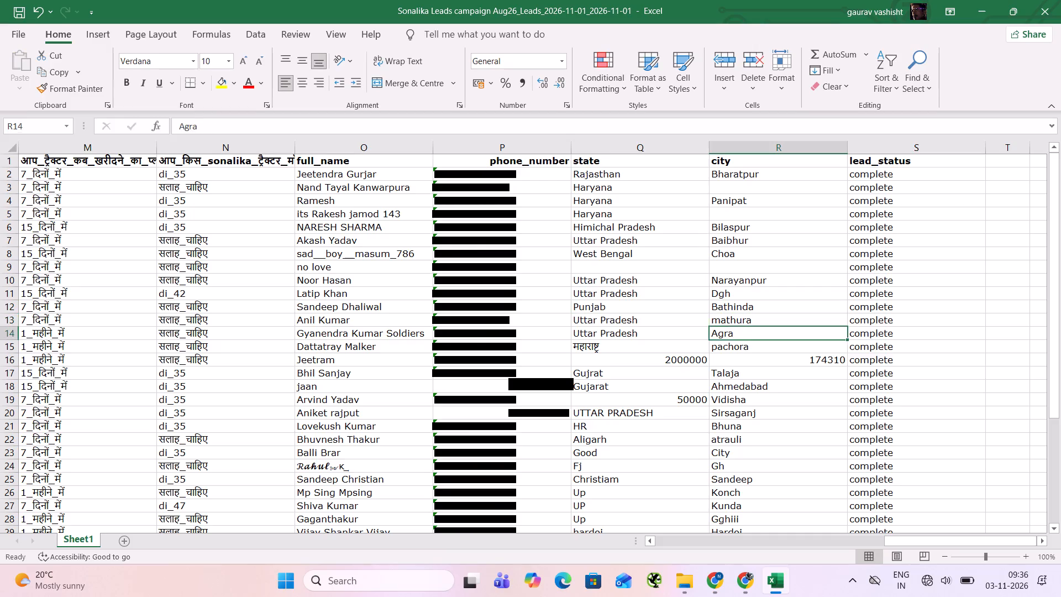
{"action": "key", "text": "Down"}
{"action": "key", "text": "BackSpace"}
{"action": "key", "text": "Left"}
{"action": "type", "text": "Maharashtra"}
{"action": "key", "text": "Down"}
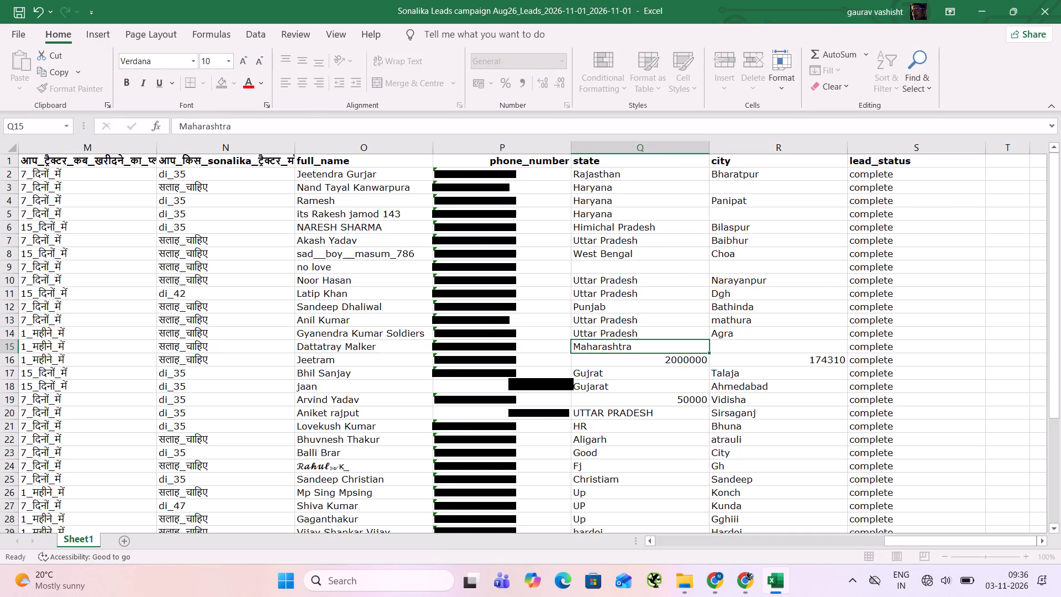
Clear the numeric state and city entries in row 16.
{"action": "key", "text": "BackSpace"}
{"action": "key", "text": "Right"}
{"action": "key", "text": "BackSpace"}
Clear the city in row 17 and replace its state with Gujarat copied from row 18.
{"action": "key", "text": "Down"}
{"action": "key", "text": "BackSpace"}
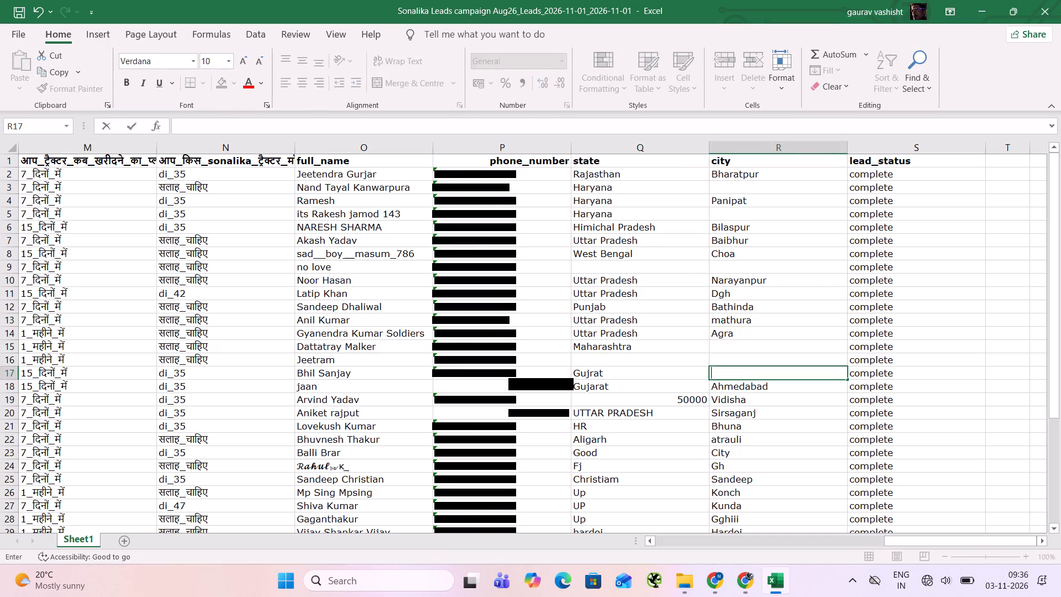
{"action": "key", "text": "Left"}
{"action": "key", "text": "Down"}
{"action": "key", "text": "ctrl+c"}
{"action": "key", "text": "Up"}
{"action": "key", "text": "ctrl+v"}
Set the state in row 19 to Madhya Pradesh.
{"action": "key", "text": "Down"}
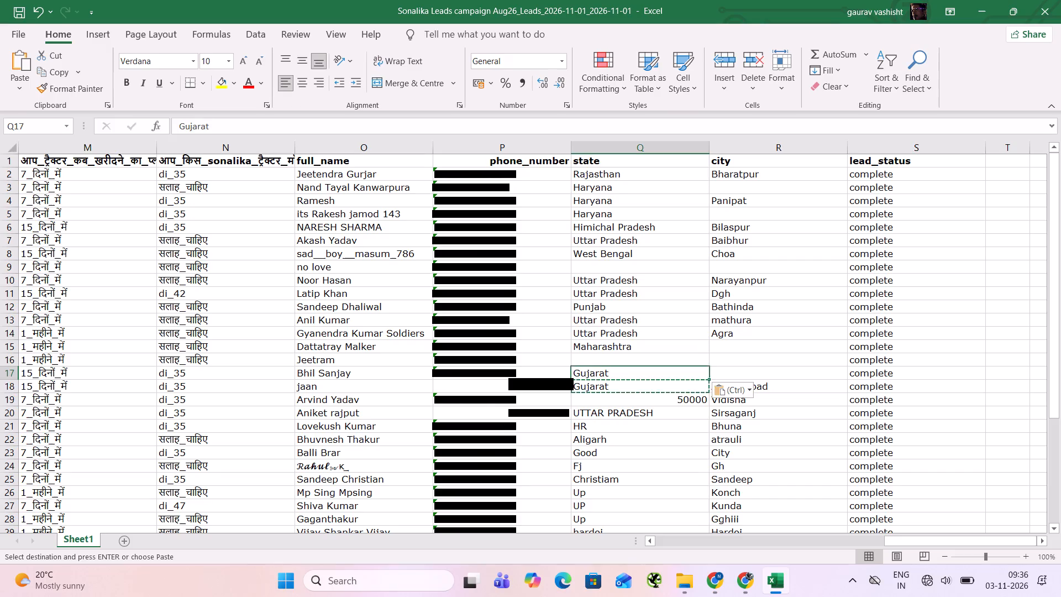
{"action": "key", "text": "Down"}
{"action": "type", "text": "Madhya"}
{"action": "key", "text": "space"}
{"action": "key", "text": "ctrl+p"}
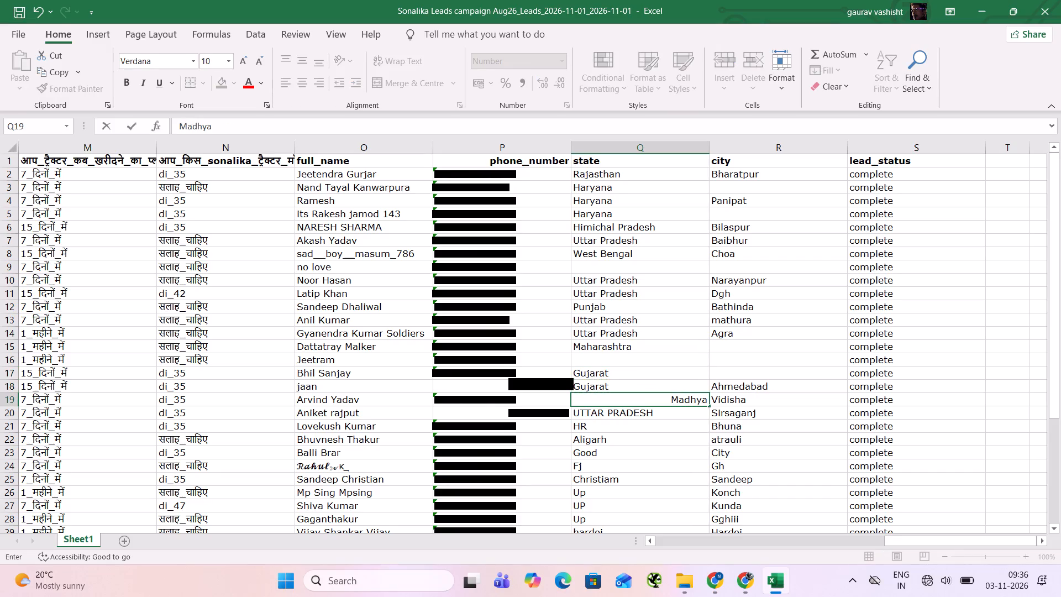
{"action": "key", "text": "shift+p"}
{"action": "type", "text": "radesh"}
{"action": "key", "text": "Right"}
Replace the all-capitals state in row 20 with Uttar Pradesh copied from row 14.
{"action": "key", "text": "Down"}
{"action": "key", "text": "Left"}
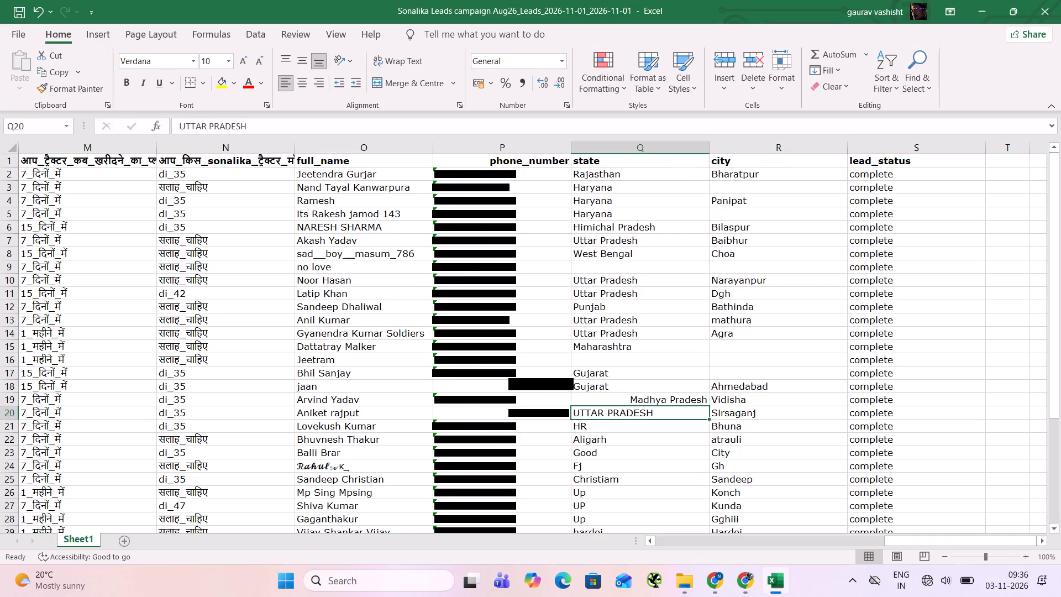
{"action": "key", "text": "Up"}
{"action": "key", "text": "Up"}
{"action": "key", "text": "Up"}
{"action": "key", "text": "Up"}
{"action": "key", "text": "Up"}
{"action": "key", "text": "Up"}
{"action": "key", "text": "ctrl+c"}
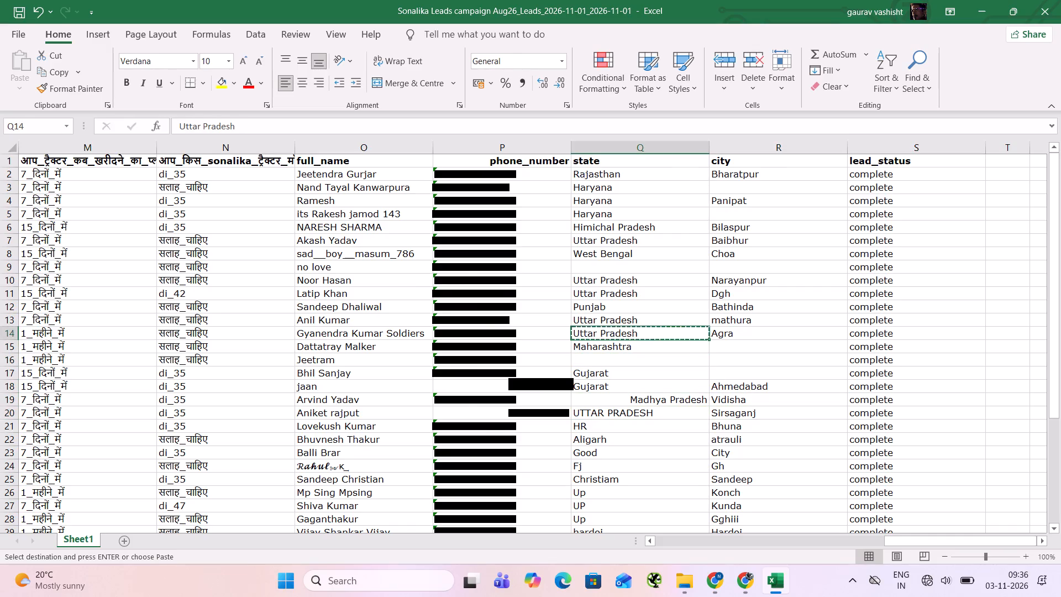
{"action": "key", "text": "Down"}
{"action": "key", "text": "Down"}
{"action": "key", "text": "Down"}
{"action": "key", "text": "Down"}
{"action": "key", "text": "Down"}
{"action": "key", "text": "Down"}
{"action": "key", "text": "ctrl+v"}
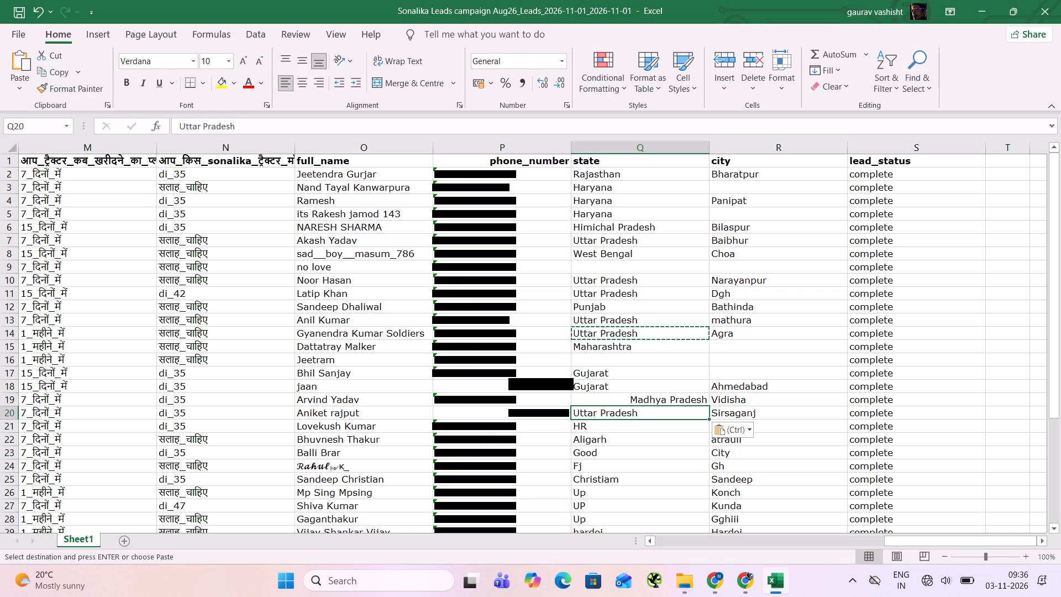
Look over the remaining state and city entries from row 21 to the end of the list.
{"action": "key", "text": "Down"}
{"action": "key", "text": "Down"}
{"action": "key", "text": "Down"}
{"action": "key", "text": "Down"}
{"action": "key", "text": "Down"}
{"action": "key", "text": "Down"}
{"action": "key", "text": "Down"}
{"action": "key", "text": "Down"}
{"action": "key", "text": "Down"}
{"action": "key", "text": "Down"}
{"action": "key", "text": "Down"}
{"action": "key", "text": "Down"}
{"action": "key", "text": "Down"}
{"action": "key", "text": "Down"}
{"action": "key", "text": "Down"}
{"action": "key", "text": "Down"}
{"action": "key", "text": "Down"}
{"action": "key", "text": "Down"}
{"action": "key", "text": "Down"}
{"action": "key", "text": "Down"}
{"action": "key", "text": "Up"}
{"action": "key", "text": "Up"}
{"action": "key", "text": "Up"}
{"action": "key", "text": "Up"}
{"action": "key", "text": "Up"}
{"action": "key", "text": "Up"}
{"action": "key", "text": "Up"}
{"action": "key", "text": "Up"}
{"action": "key", "text": "Up"}
{"action": "key", "text": "Up"}
{"action": "key", "text": "Up"}
{"action": "key", "text": "Up"}
{"action": "key", "text": "Up"}
{"action": "key", "text": "Up"}
{"action": "key", "text": "Up"}
{"action": "key", "text": "Up"}
{"action": "key", "text": "Up"}
{"action": "key", "text": "Up"}
{"action": "key", "text": "Up"}
{"action": "key", "text": "Up"}
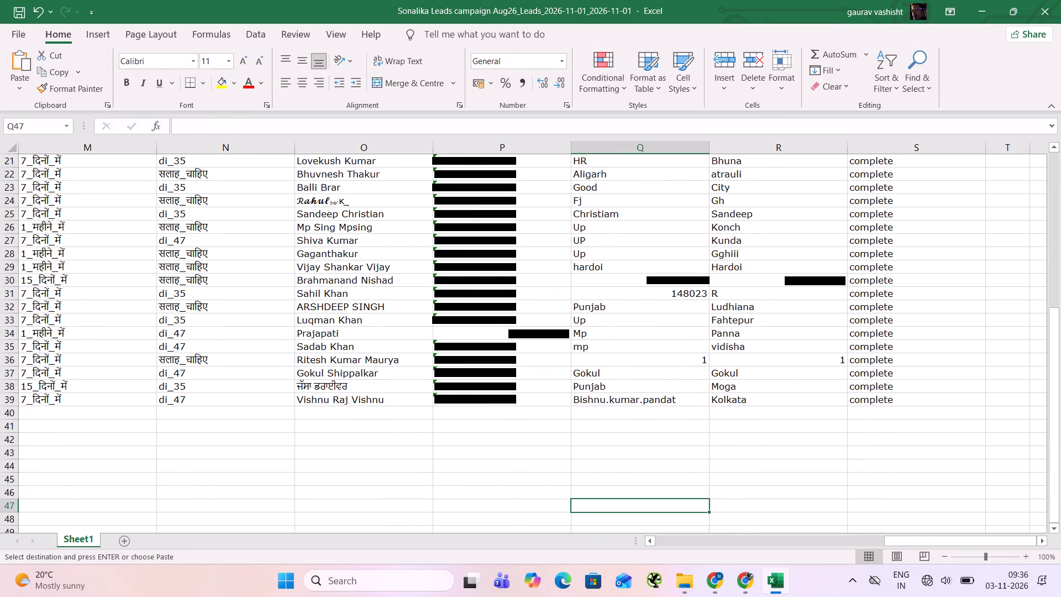
{"action": "key", "text": "Up"}
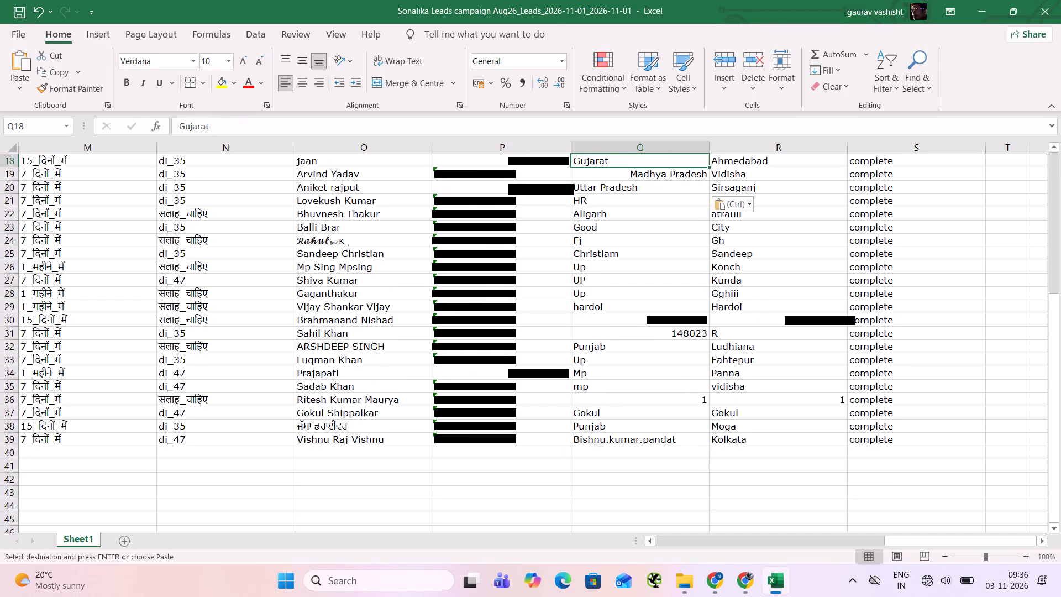
Paste Uttar Pradesh over the abbreviated states in rows 26, 27 and 28.
{"action": "key", "text": "Down"}
{"action": "key", "text": "Down"}
{"action": "key", "text": "Down"}
{"action": "key", "text": "Down"}
{"action": "key", "text": "Down"}
{"action": "key", "text": "Down"}
{"action": "key", "text": "Down"}
{"action": "key", "text": "Down"}
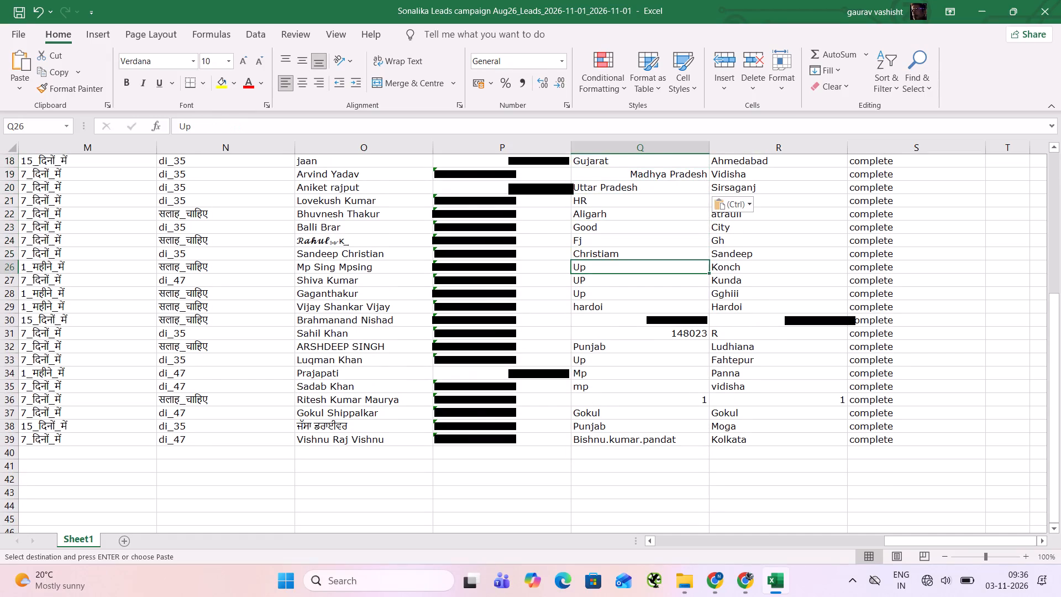
{"action": "key", "text": "ctrl+v"}
{"action": "key", "text": "Down"}
{"action": "key", "text": "ctrl+v"}
{"action": "key", "text": "Down"}
{"action": "key", "text": "ctrl+v"}
Paste Uttar Pradesh as the state in rows 29, 30 and 31.
{"action": "key", "text": "Down"}
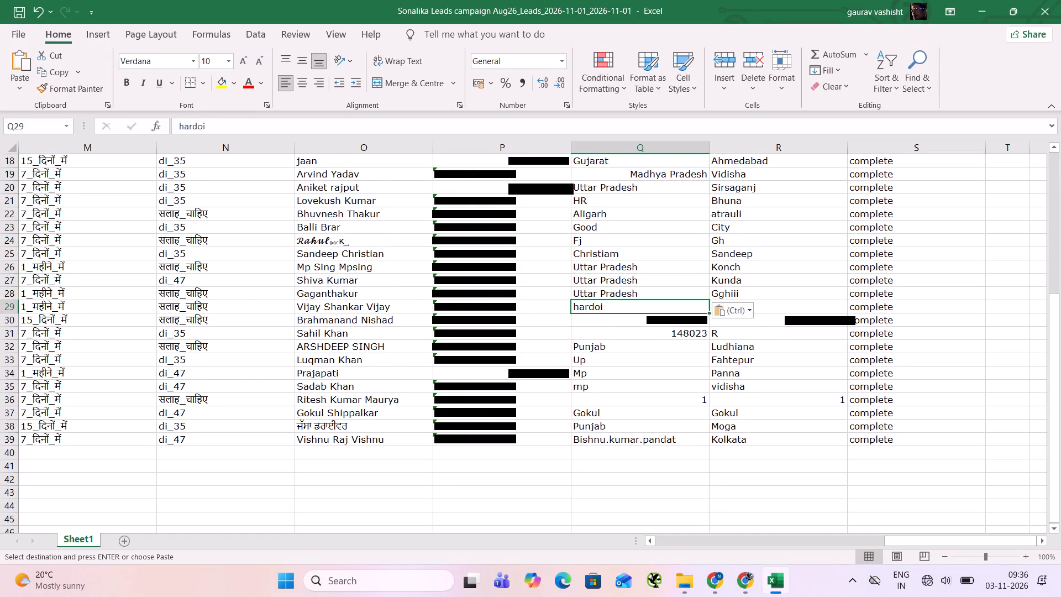
{"action": "key", "text": "ctrl+v"}
{"action": "key", "text": "Down"}
{"action": "key", "text": "ctrl+v"}
{"action": "key", "text": "Down"}
{"action": "key", "text": "ctrl+v"}
Paste Uttar Pradesh as the state in rows 33 and 37, skipping the rows between them.
{"action": "key", "text": "Down"}
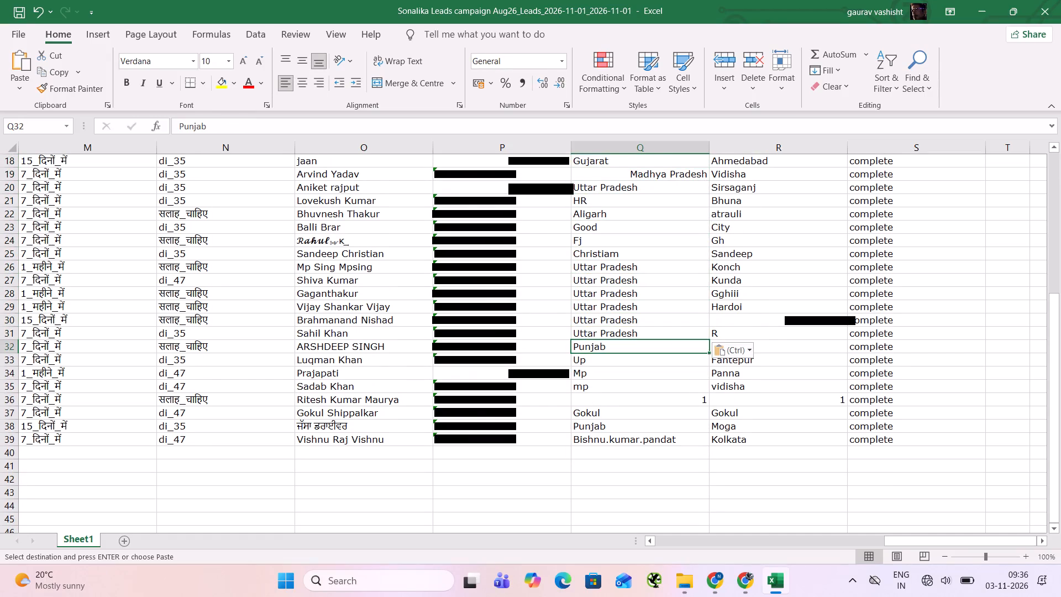
{"action": "key", "text": "Down"}
{"action": "key", "text": "ctrl+v"}
{"action": "key", "text": "Down"}
{"action": "key", "text": "Down"}
{"action": "key", "text": "Down"}
{"action": "key", "text": "Down"}
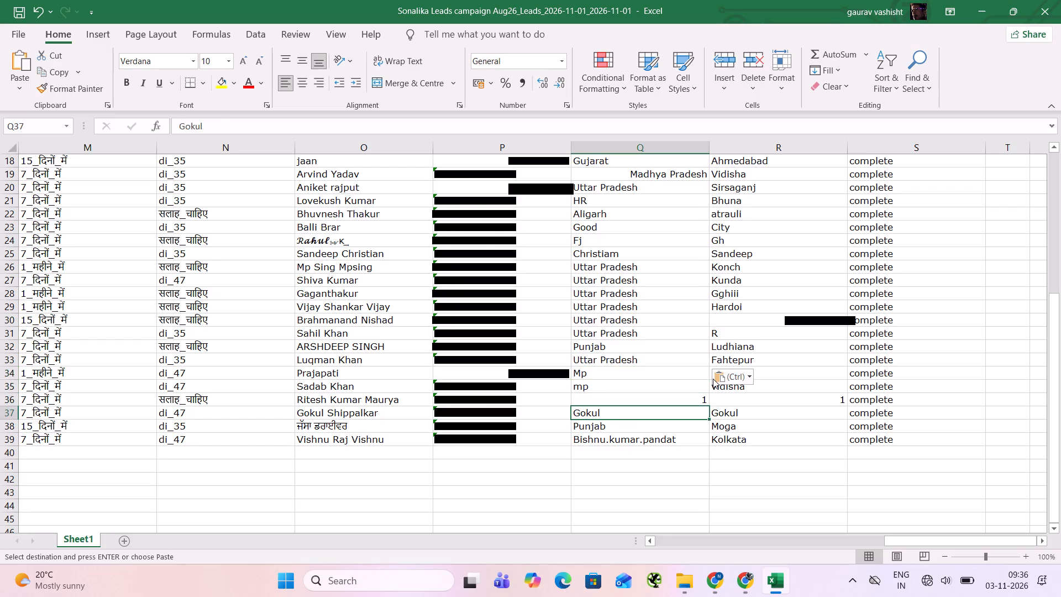
{"action": "key", "text": "ctrl+v"}
Clear the numeric state and city entries in row 36.
{"action": "key", "text": "Up"}
{"action": "key", "text": "Up"}
{"action": "key", "text": "Up"}
{"action": "key", "text": "Up"}
{"action": "key", "text": "Down"}
{"action": "key", "text": "Down"}
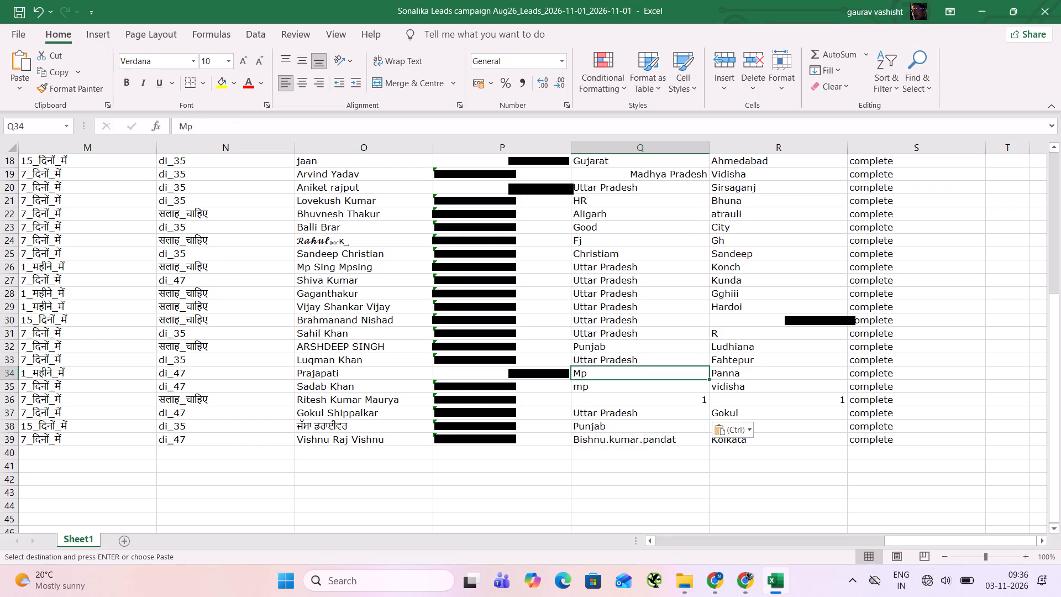
{"action": "key", "text": "Down"}
{"action": "key", "text": "BackSpace"}
{"action": "key", "text": "Right"}
{"action": "key", "text": "BackSpace"}
Set the state in row 35 to Madhya Pradesh.
{"action": "key", "text": "Up"}
{"action": "key", "text": "Left"}
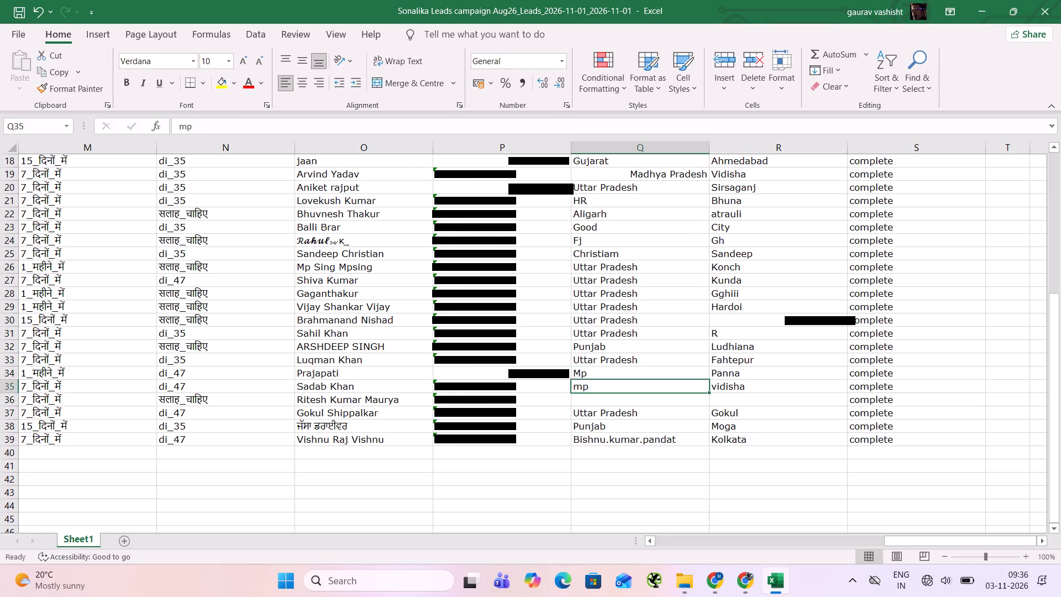
{"action": "type", "text": "Madhya"}
{"action": "key", "text": "space"}
{"action": "key", "text": "Return"}
{"action": "key", "text": "Up"}
{"action": "key", "text": "Up"}
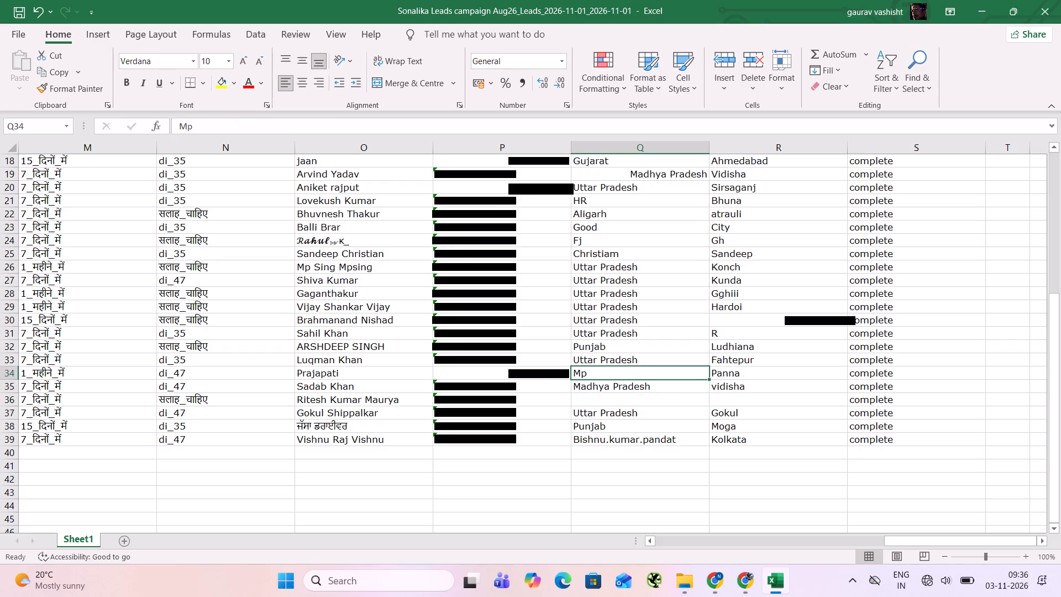
Copy the Madhya Pradesh state entry from row 35 into the state cell of row 34, replacing the abbreviation.
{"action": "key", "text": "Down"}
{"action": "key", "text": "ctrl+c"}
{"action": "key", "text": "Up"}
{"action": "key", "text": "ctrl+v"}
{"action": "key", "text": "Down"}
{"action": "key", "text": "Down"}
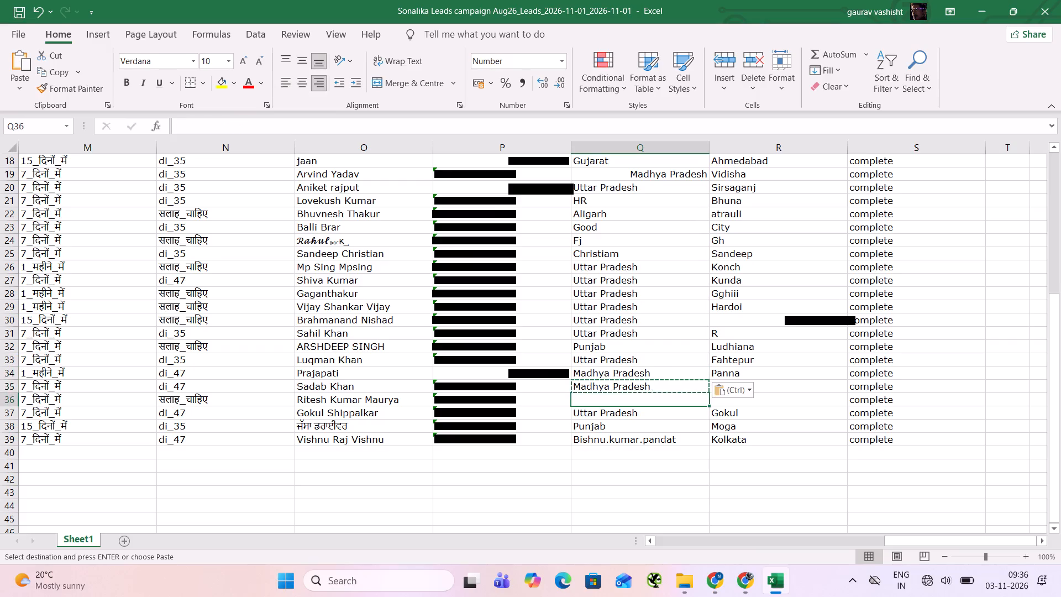
Replace the state entry in row 39 with "est Bengal".
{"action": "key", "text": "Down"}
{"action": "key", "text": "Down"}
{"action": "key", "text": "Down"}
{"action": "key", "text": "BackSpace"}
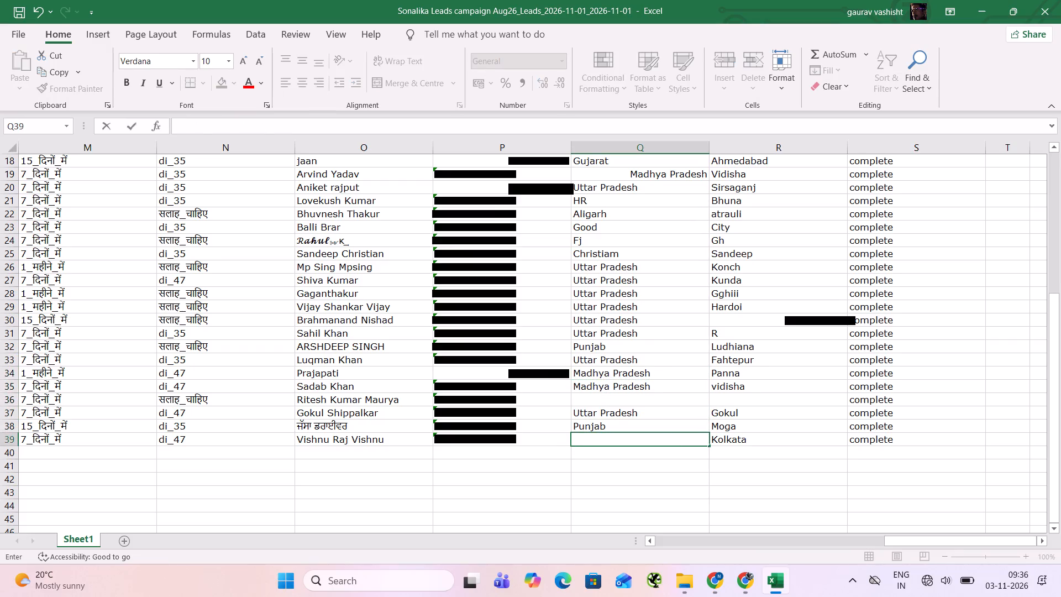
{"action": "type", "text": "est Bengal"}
Clear the invalid city entries in rows 30 and 31, keeping their Uttar Pradesh state entries.
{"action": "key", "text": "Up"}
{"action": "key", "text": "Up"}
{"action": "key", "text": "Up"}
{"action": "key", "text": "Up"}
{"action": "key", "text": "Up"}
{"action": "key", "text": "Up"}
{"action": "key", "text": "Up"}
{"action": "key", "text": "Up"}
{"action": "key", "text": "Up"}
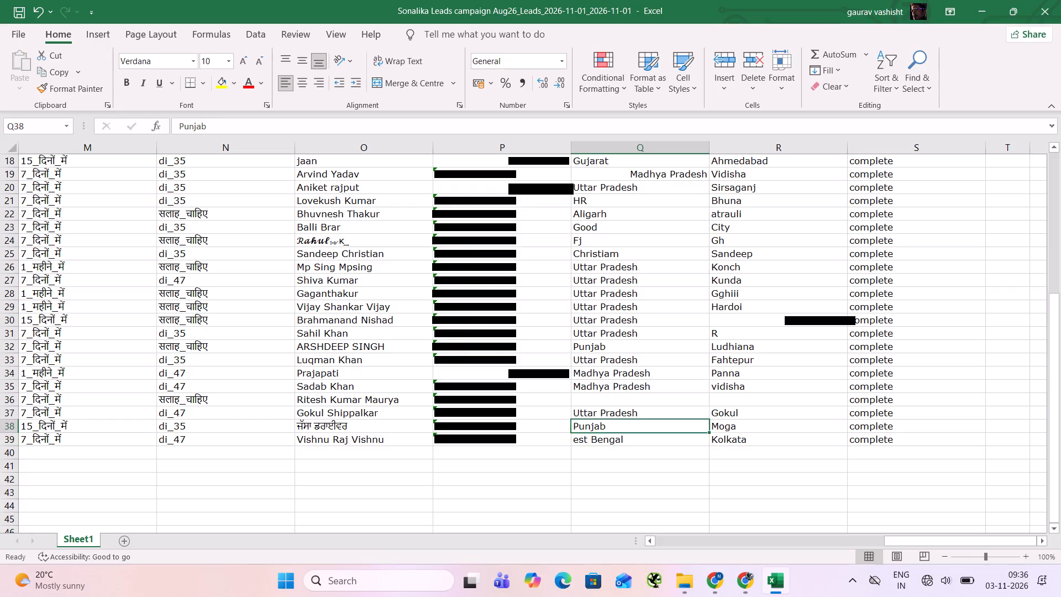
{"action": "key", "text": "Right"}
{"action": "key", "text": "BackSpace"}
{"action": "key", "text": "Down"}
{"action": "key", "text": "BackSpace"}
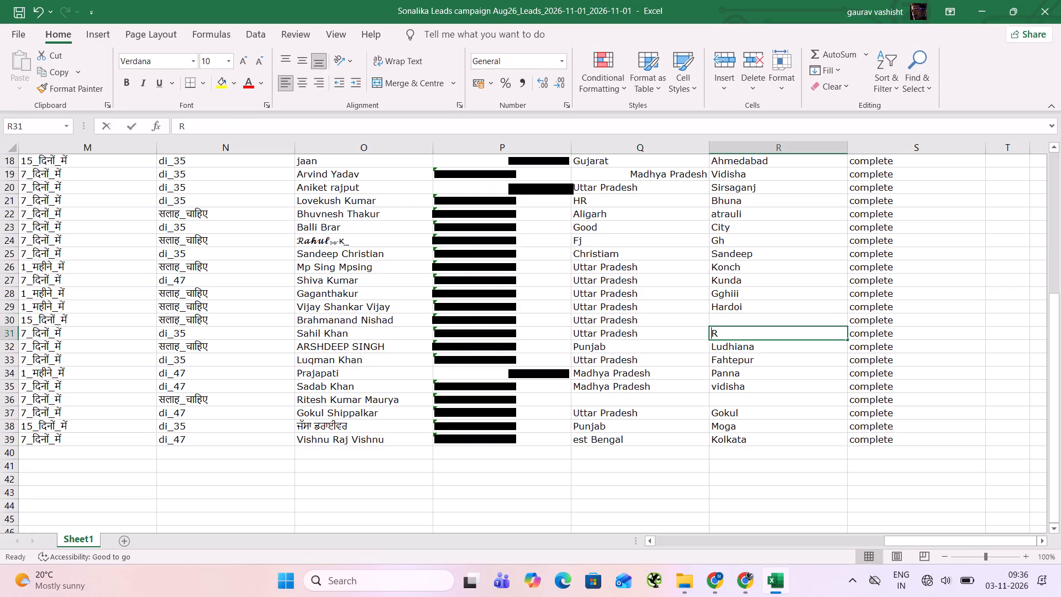
Clear the meaningless state and city entries in row 24 and the placeholder city entry in row 23.
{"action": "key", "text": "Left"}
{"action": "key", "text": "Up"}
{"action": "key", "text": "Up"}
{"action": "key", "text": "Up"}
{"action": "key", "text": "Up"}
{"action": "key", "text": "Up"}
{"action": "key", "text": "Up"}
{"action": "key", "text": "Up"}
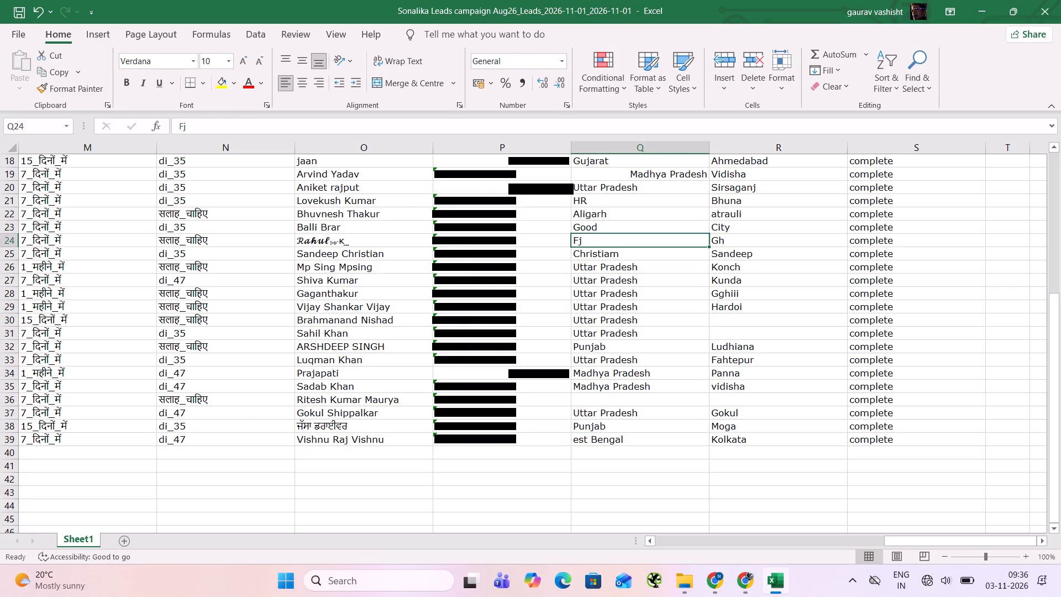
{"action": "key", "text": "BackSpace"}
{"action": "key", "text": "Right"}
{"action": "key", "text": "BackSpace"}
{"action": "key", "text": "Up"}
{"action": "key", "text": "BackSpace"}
Clear the state and city entries in row 22, plus the state entries in rows 23 and 21.
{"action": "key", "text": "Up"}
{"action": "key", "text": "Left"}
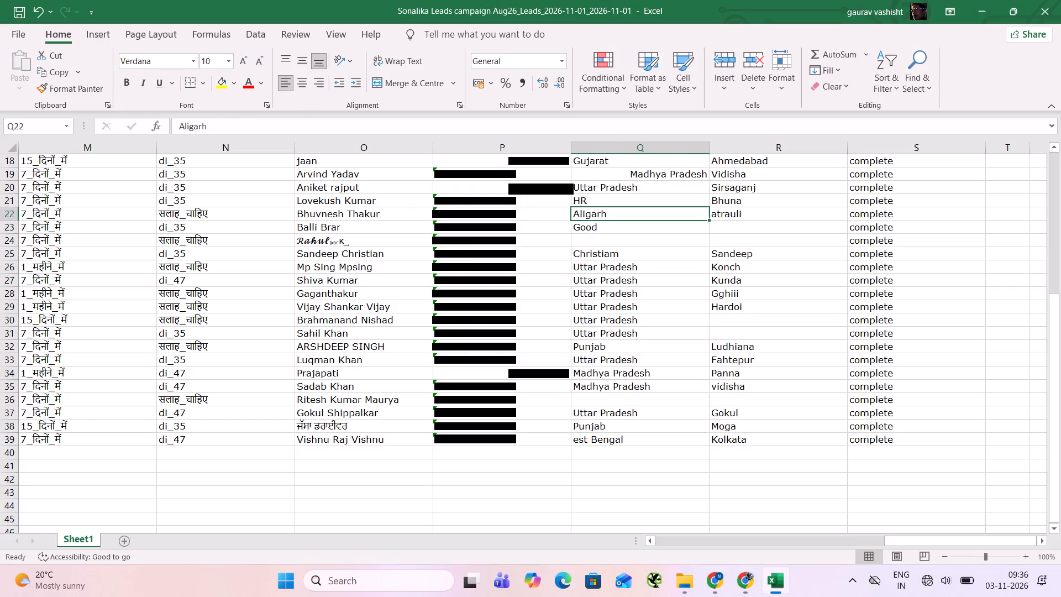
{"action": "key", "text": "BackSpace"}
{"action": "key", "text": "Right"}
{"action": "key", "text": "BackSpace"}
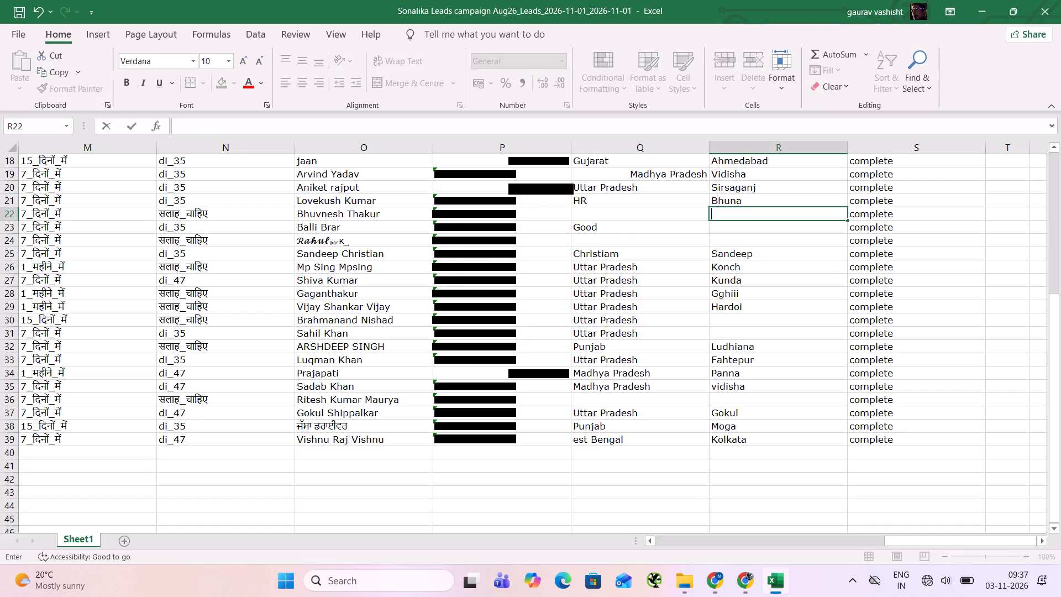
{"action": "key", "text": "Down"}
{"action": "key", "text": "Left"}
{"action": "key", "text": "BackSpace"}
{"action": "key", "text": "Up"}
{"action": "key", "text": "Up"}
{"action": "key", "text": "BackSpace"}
Copy the Uttar Pradesh state entry from row 20 into the empty state cell of row 22.
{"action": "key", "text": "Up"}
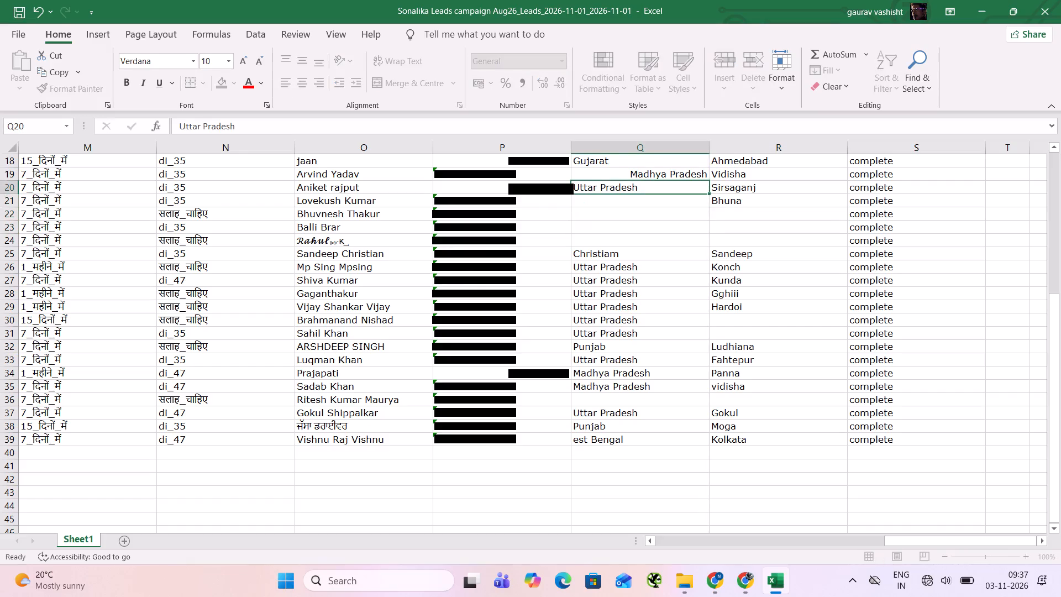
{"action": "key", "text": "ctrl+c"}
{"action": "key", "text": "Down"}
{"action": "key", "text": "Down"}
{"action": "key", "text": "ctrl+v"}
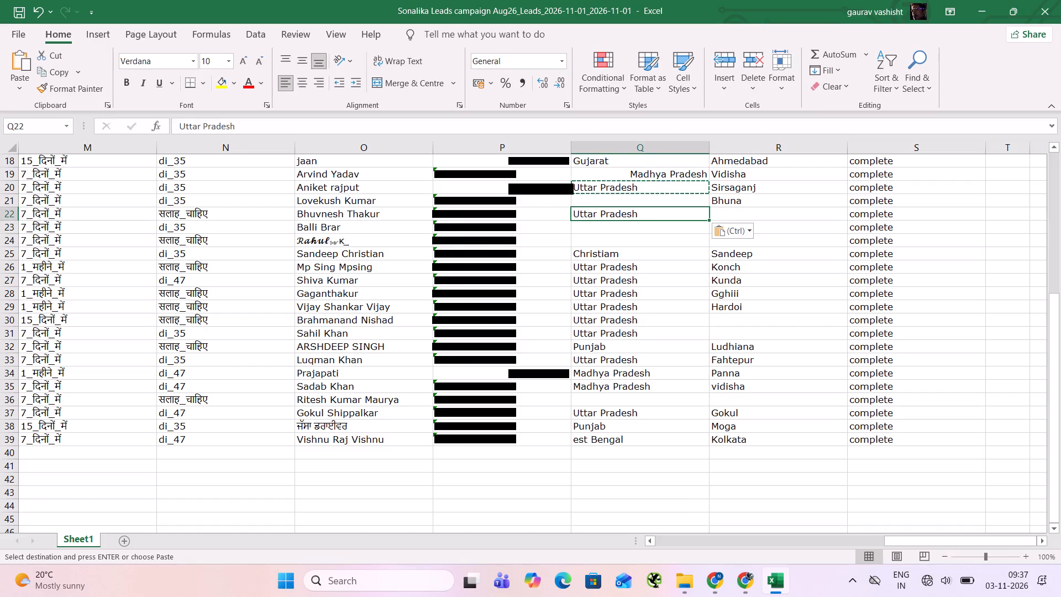
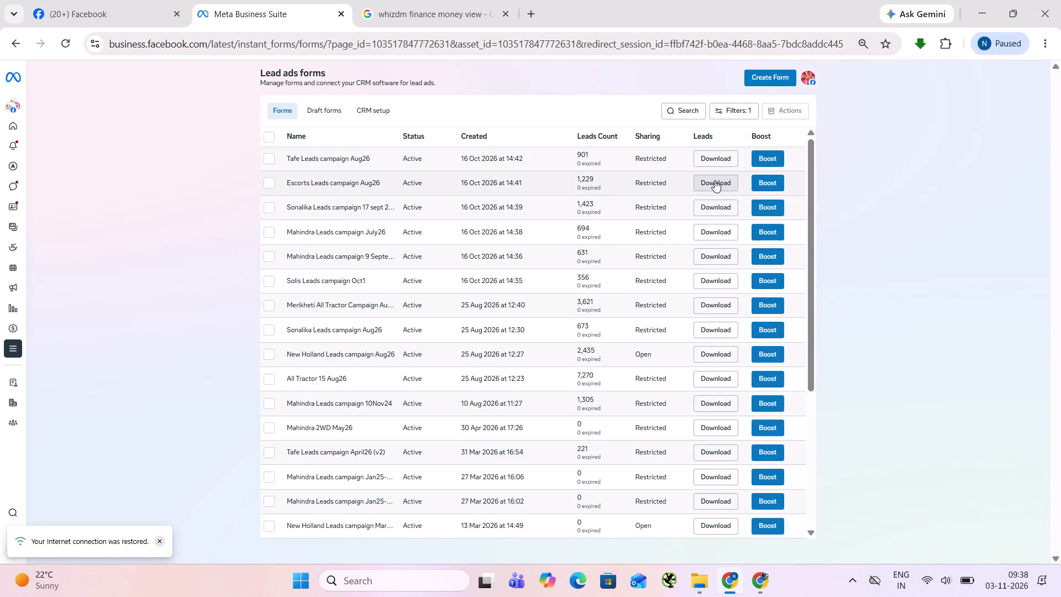
Open the leads download for the Escorts Leads campaign Aug26 form in Meta Business Suite.
{"action": "left_click", "coordinate": [715, 180]}
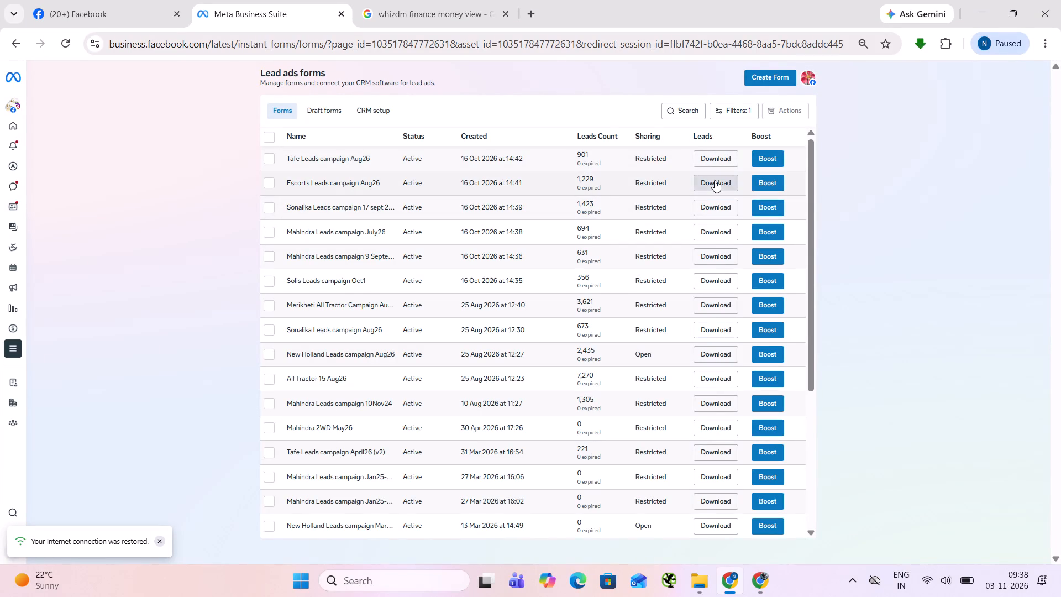
{"action": "left_click", "coordinate": [715, 180]}
{"action": "left_click", "coordinate": [875, 238]}
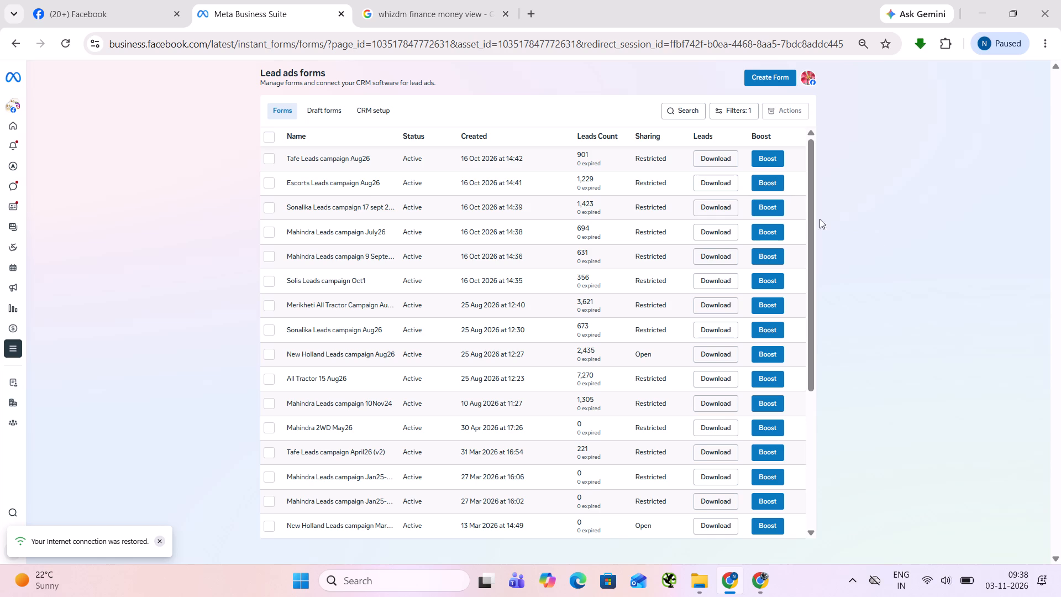
{"action": "triple_click", "coordinate": [723, 184]}
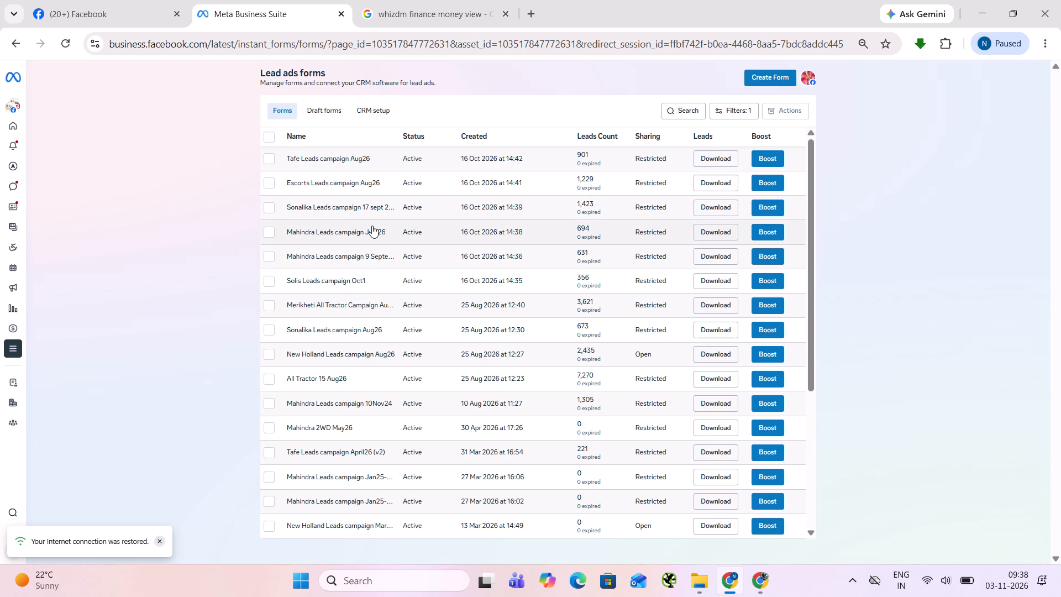
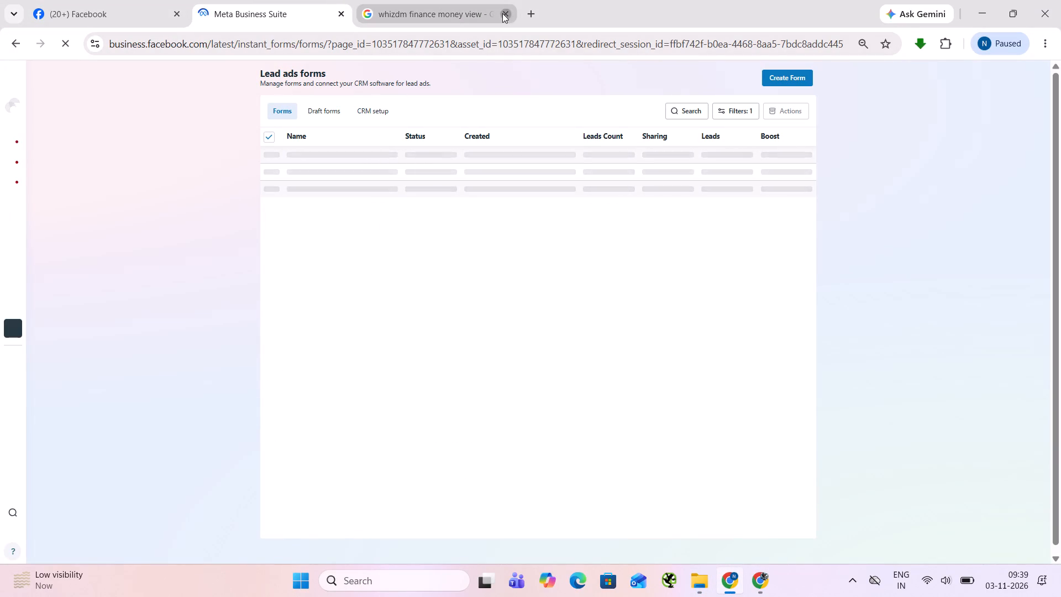
Search Google for fb in a new tab and open the Facebook site from the results.
{"action": "left_click", "coordinate": [135, 0]}
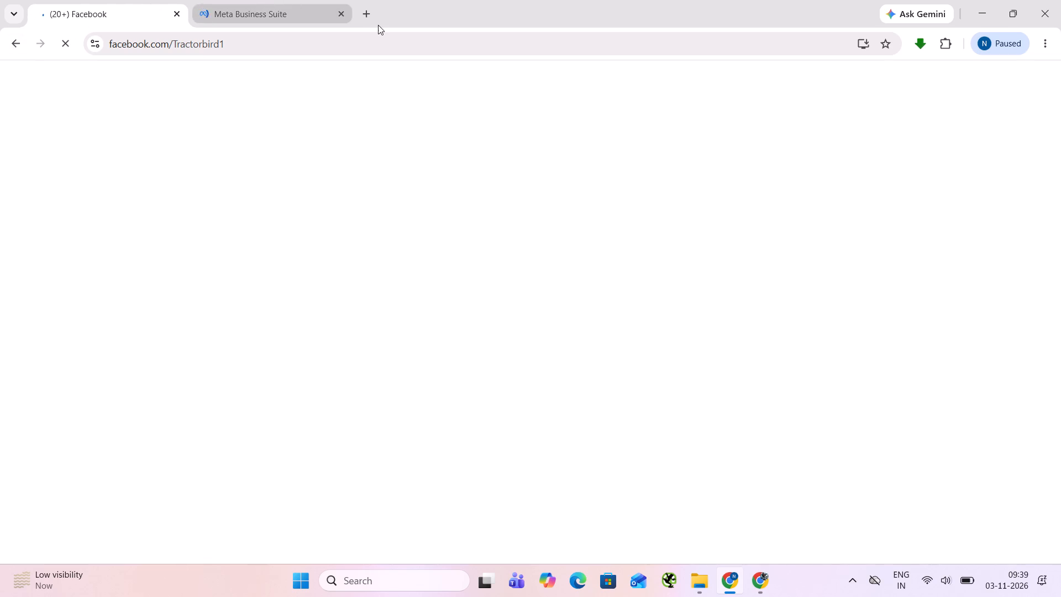
{"action": "left_click", "coordinate": [364, 14]}
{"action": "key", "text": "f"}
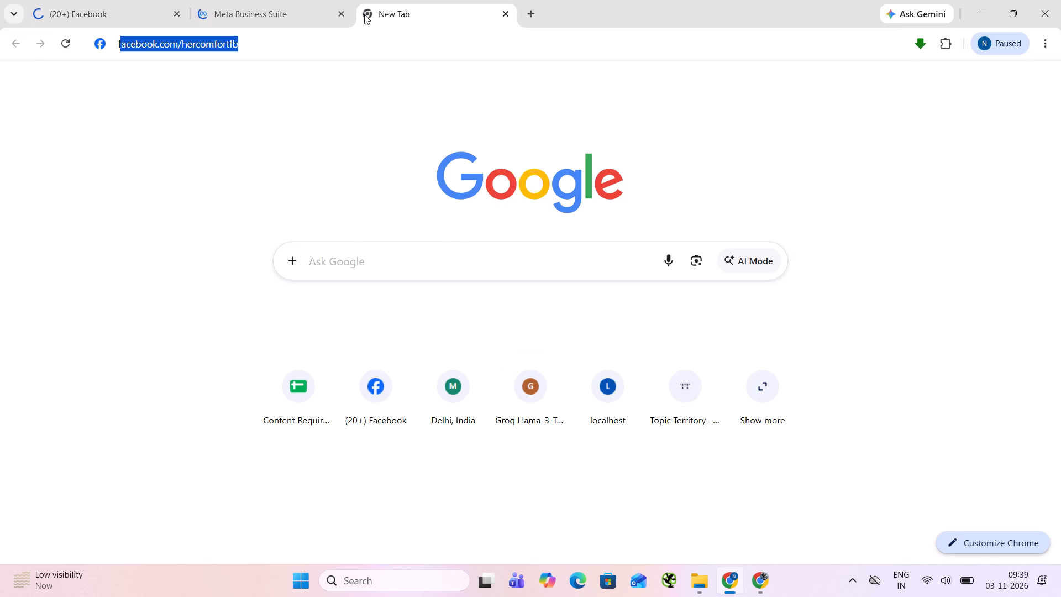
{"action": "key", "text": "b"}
{"action": "left_click", "coordinate": [276, 72]}
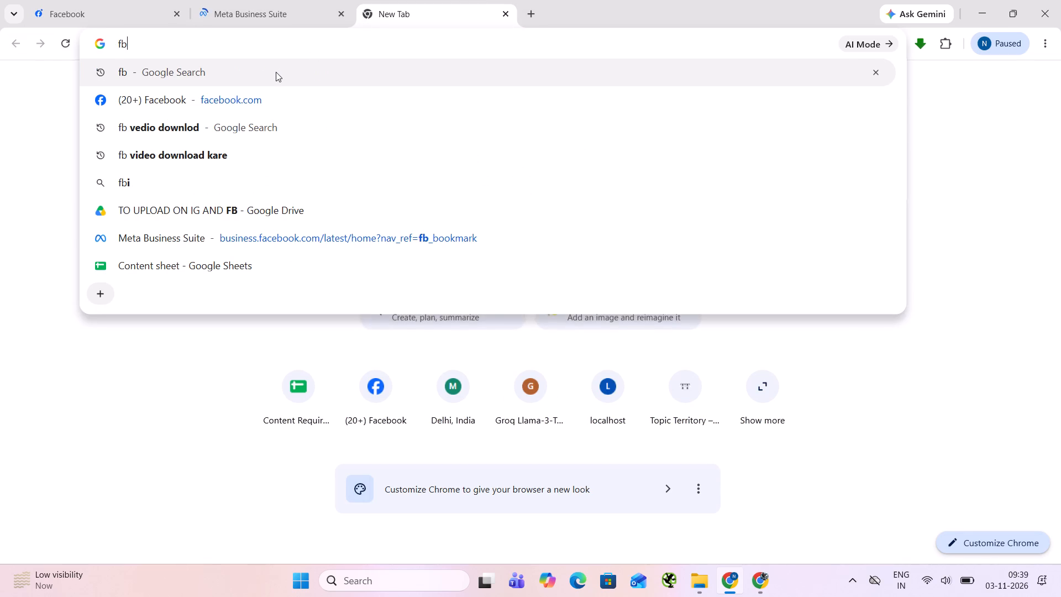
{"action": "left_click", "coordinate": [259, 15]}
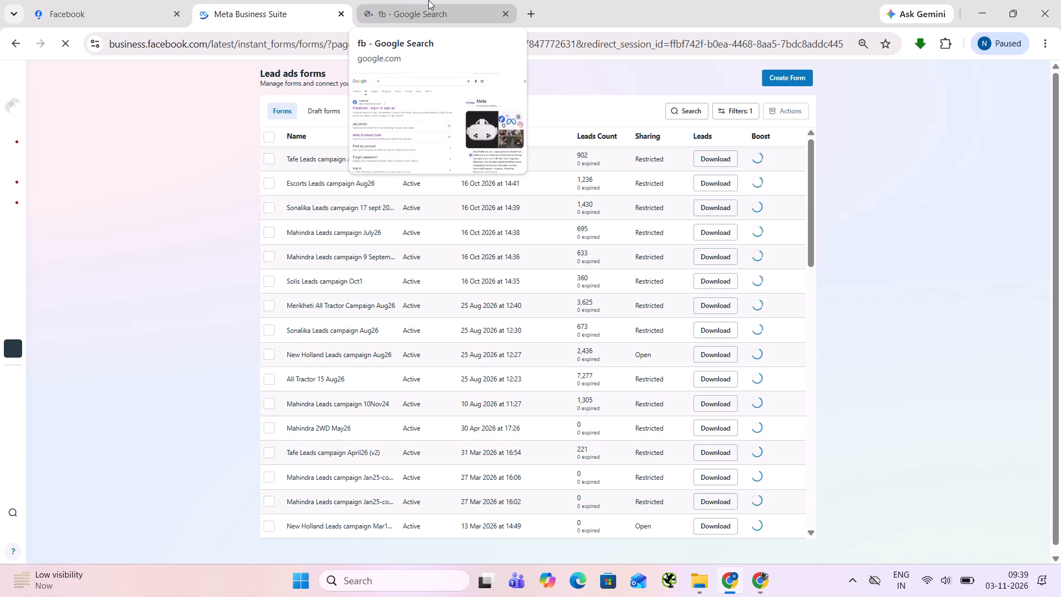
{"action": "left_click", "coordinate": [428, 0]}
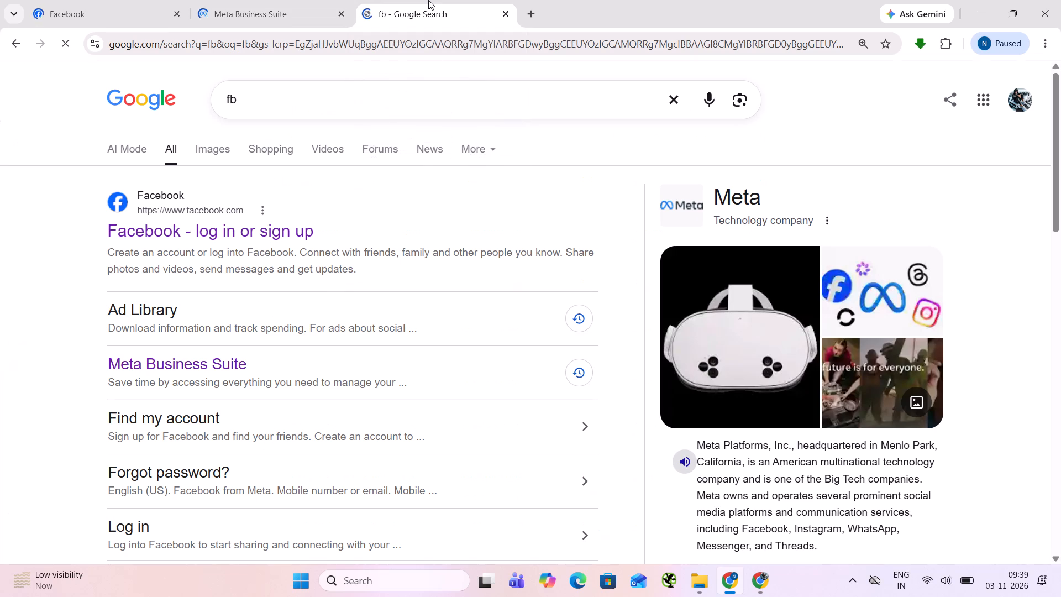
{"action": "left_click", "coordinate": [248, 6]}
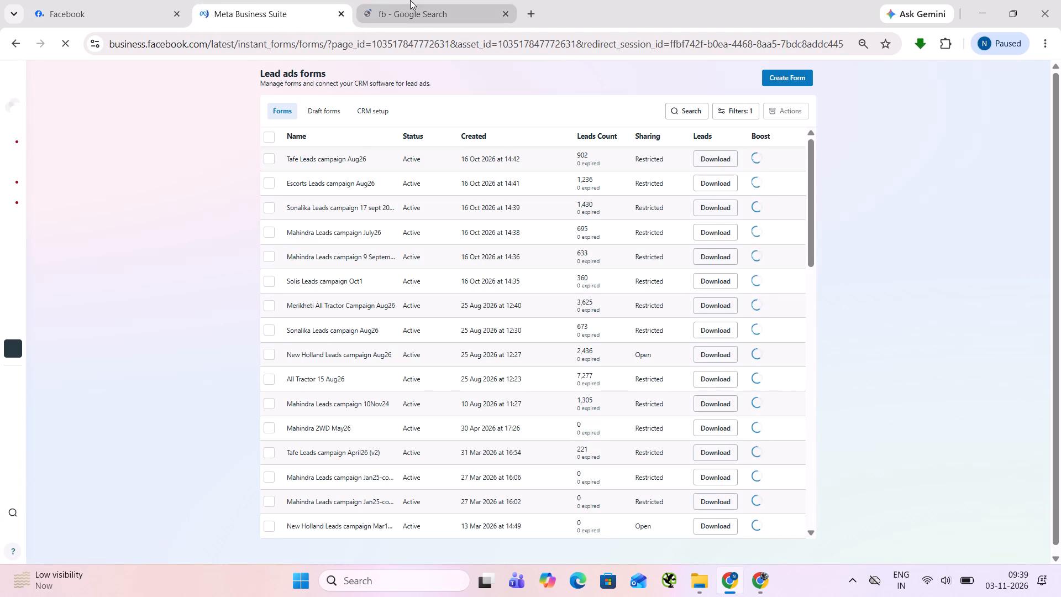
{"action": "left_click", "coordinate": [132, 0]}
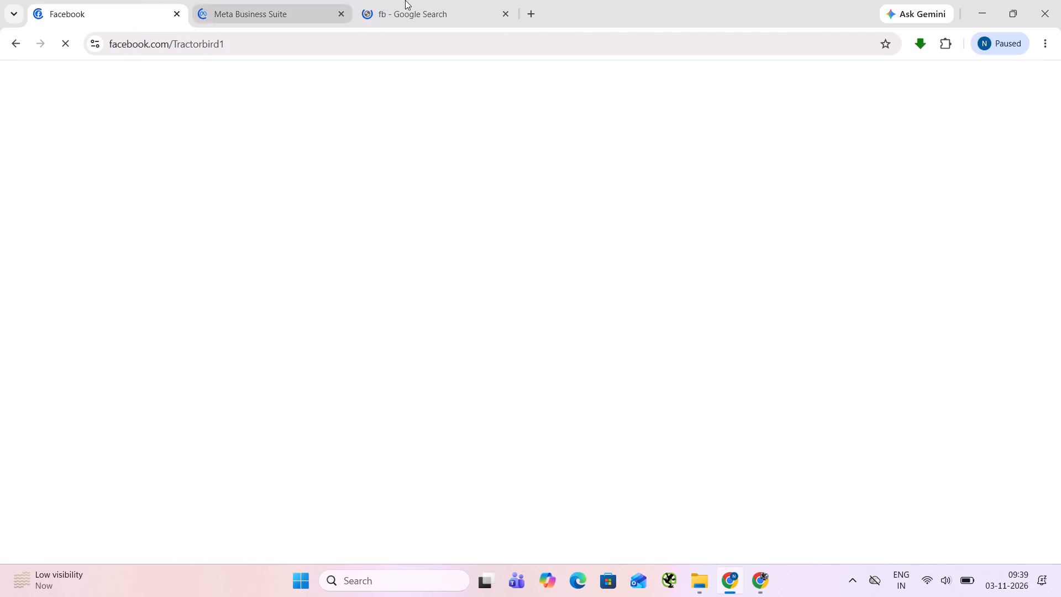
{"action": "left_click", "coordinate": [411, 0]}
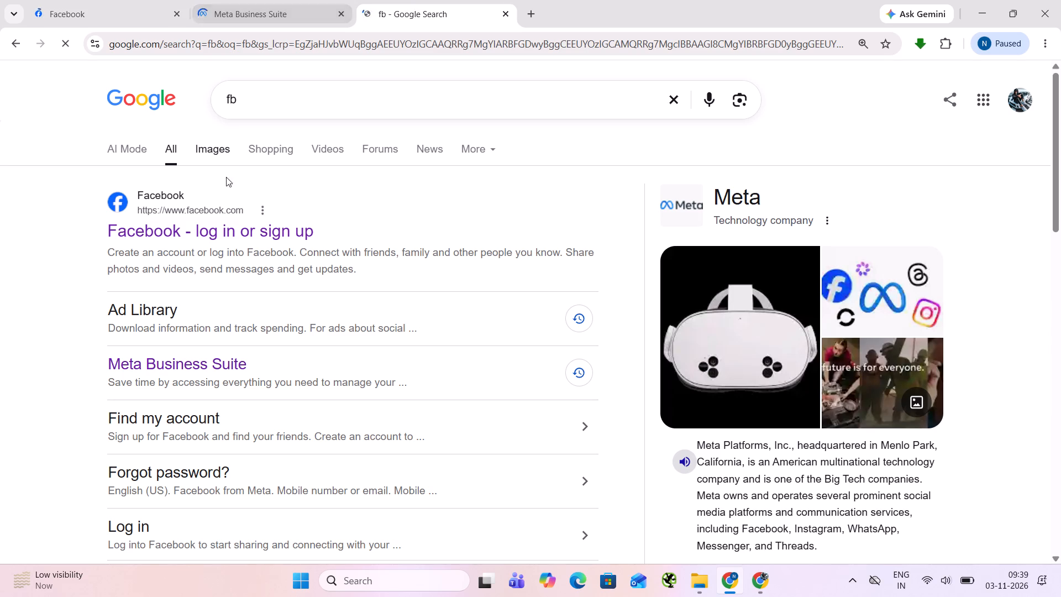
{"action": "left_click", "coordinate": [212, 229]}
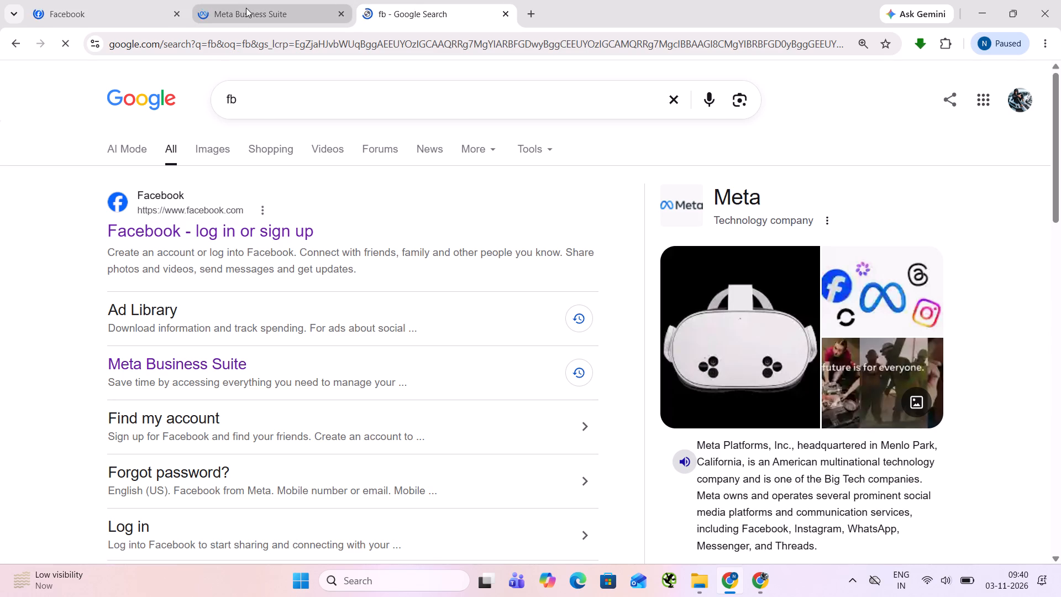
Download the Escorts Leads campaign Aug26 leads by date range, with the range set to Yesterday (2 Nov 2026).
{"action": "left_click", "coordinate": [246, 8]}
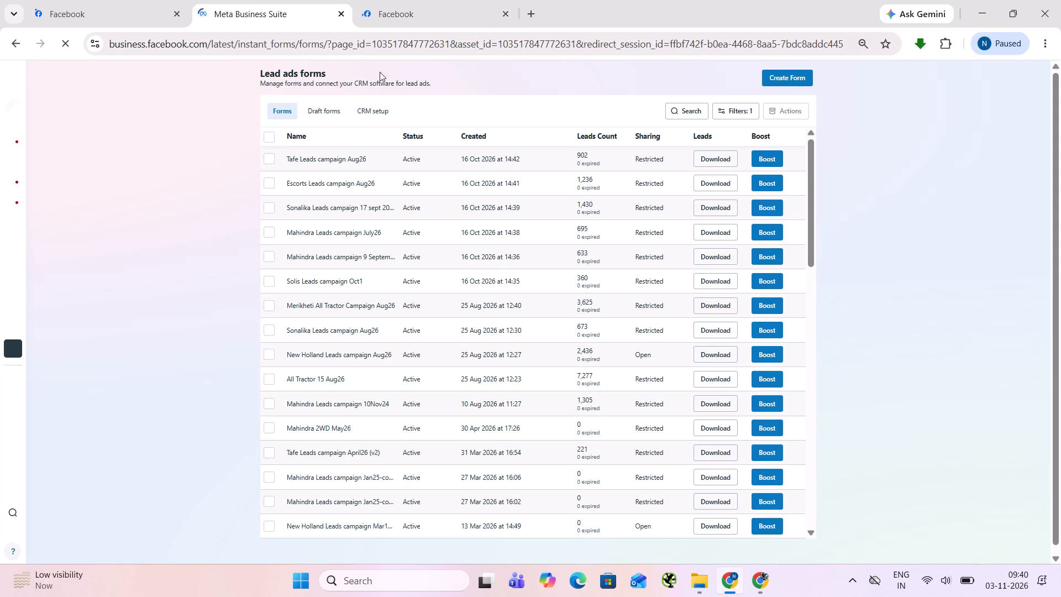
{"action": "left_click", "coordinate": [717, 179]}
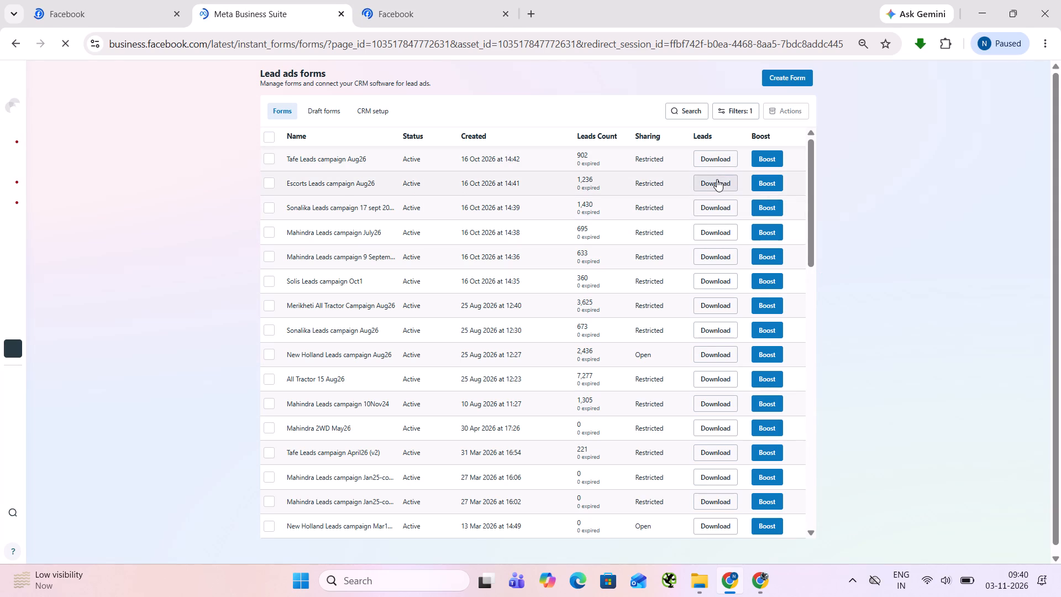
{"action": "triple_click", "coordinate": [717, 179]}
{"action": "double_click", "coordinate": [717, 179]}
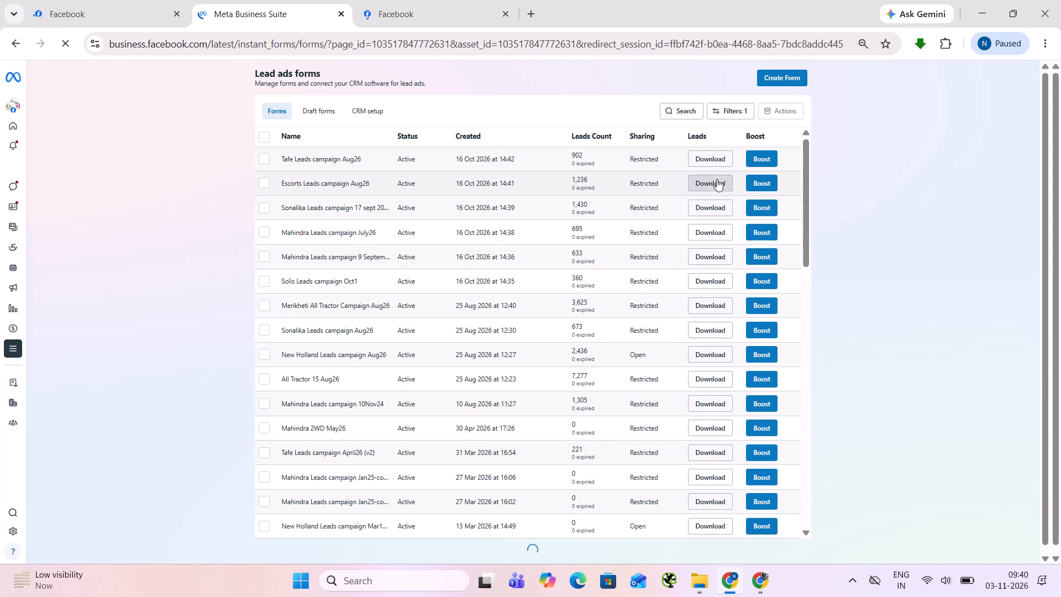
{"action": "left_click", "coordinate": [470, 328]}
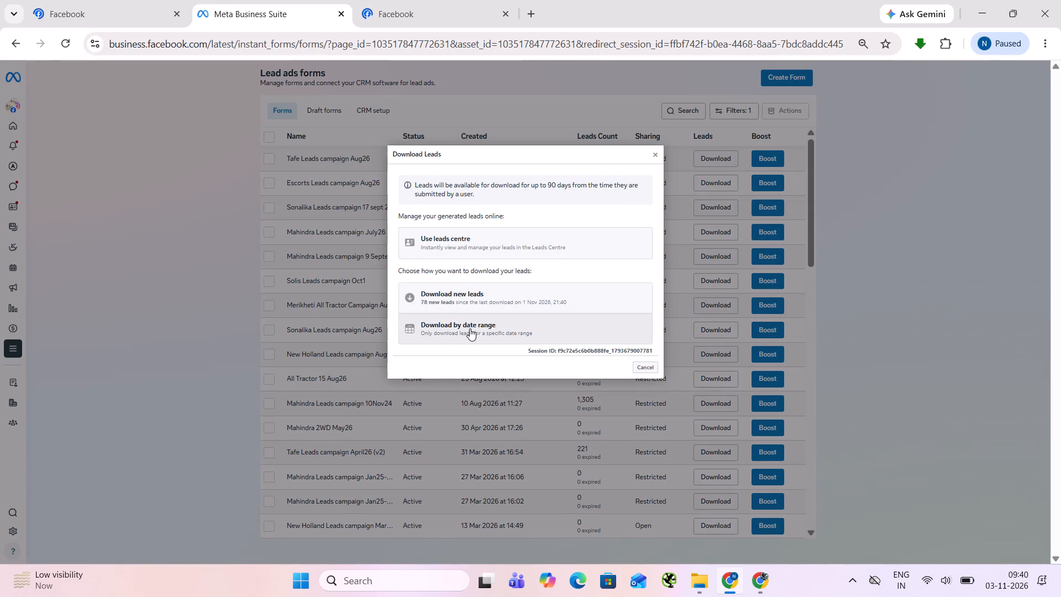
{"action": "left_click", "coordinate": [515, 247]}
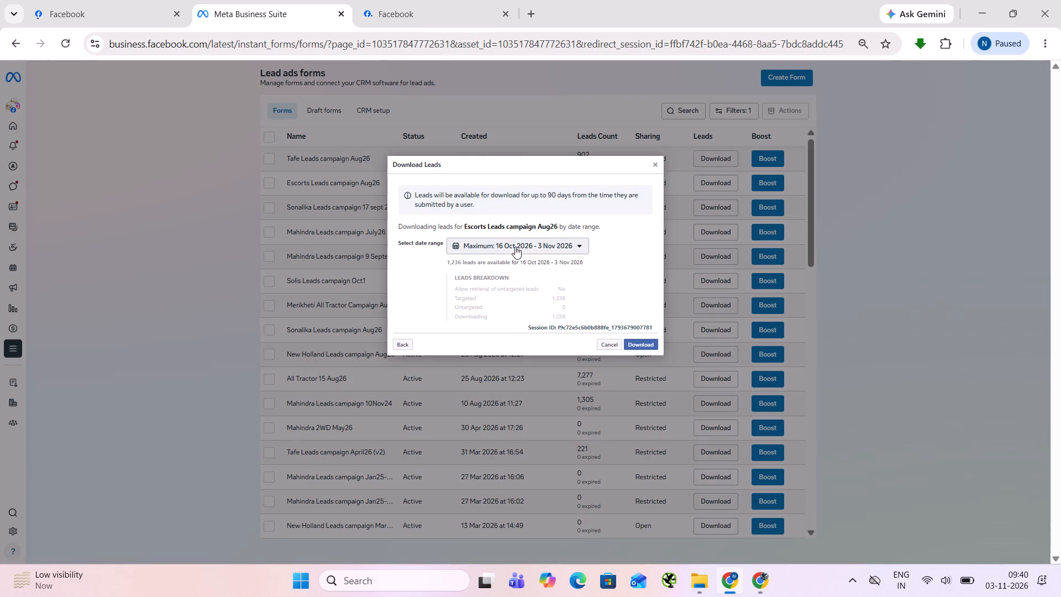
{"action": "left_click", "coordinate": [474, 304]}
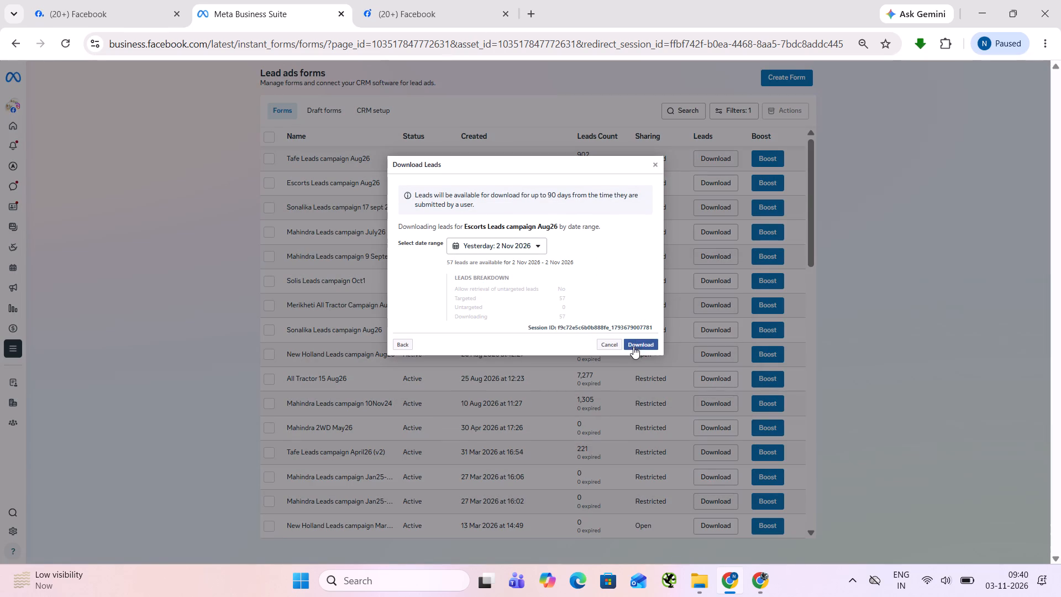
Download the Escorts Leads campaign Aug26 leads for 2 Nov 2026 as XLS and open the file for editing.
{"action": "left_click", "coordinate": [633, 344]}
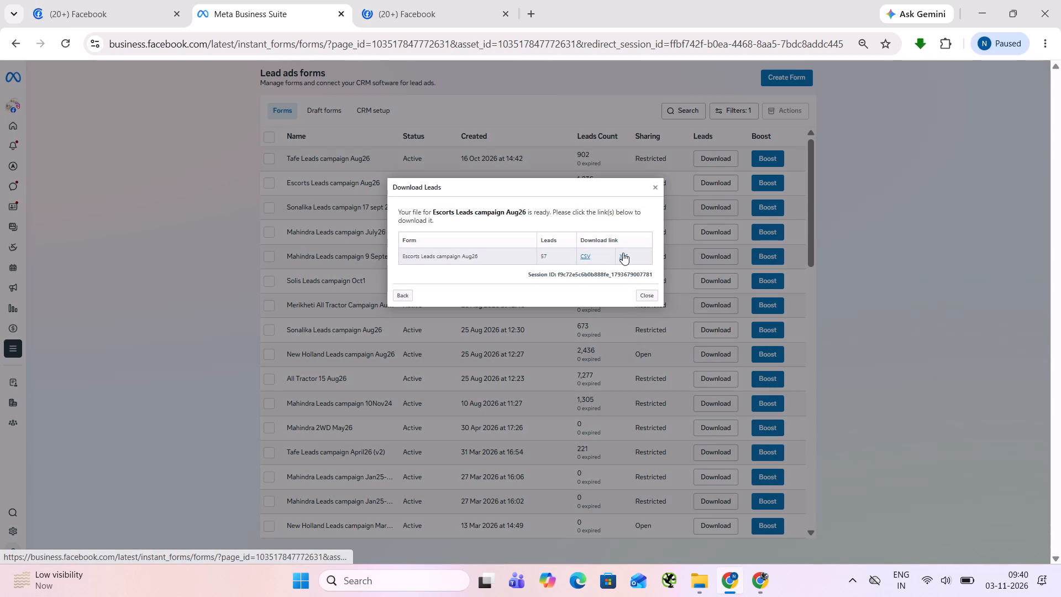
{"action": "left_click", "coordinate": [623, 253]}
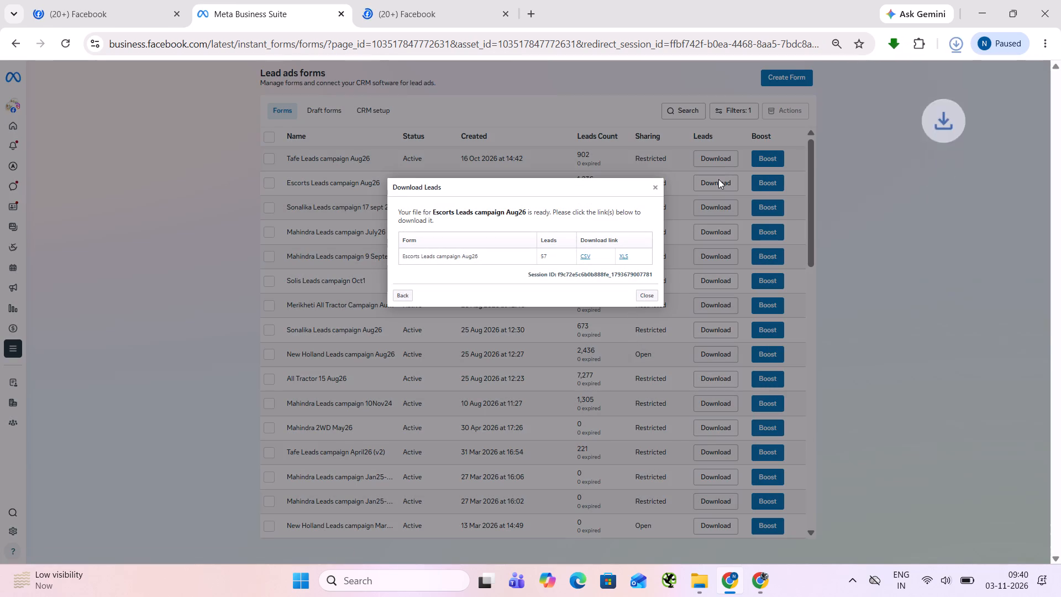
{"action": "left_click", "coordinate": [941, 82]}
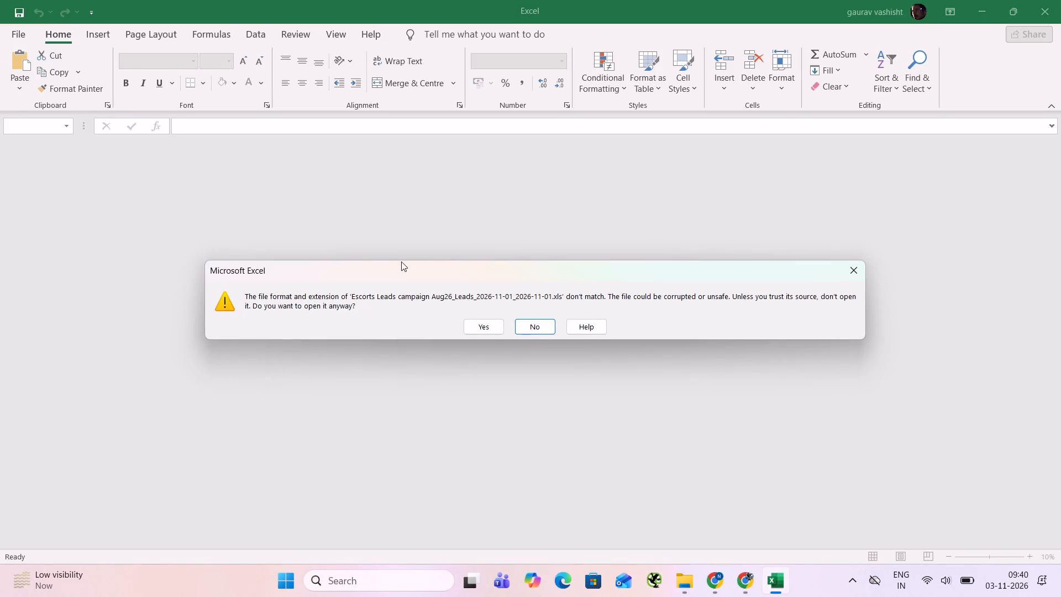
{"action": "left_click", "coordinate": [485, 328]}
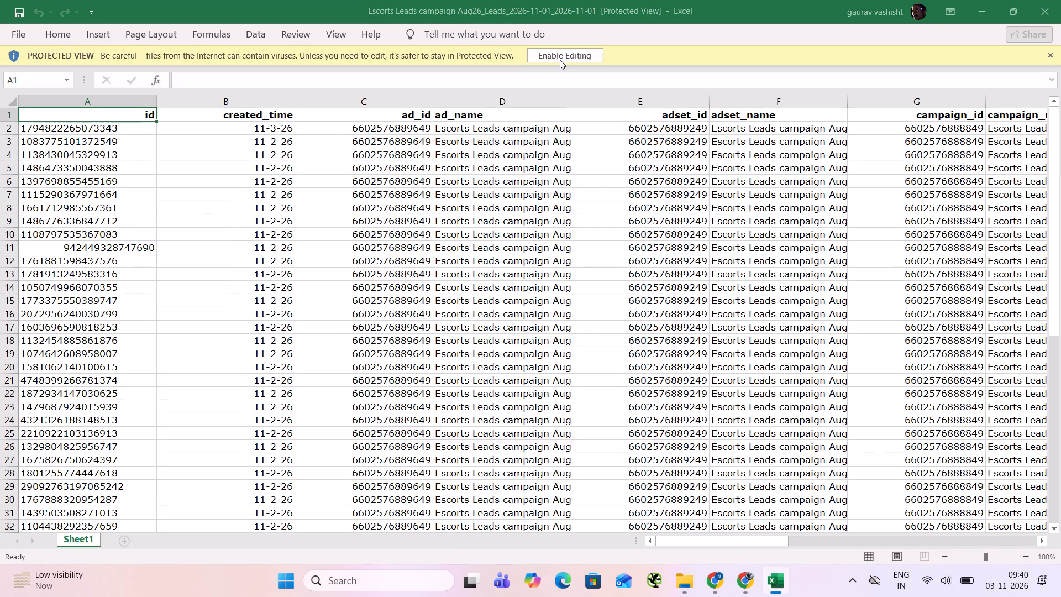
{"action": "left_click", "coordinate": [689, 123]}
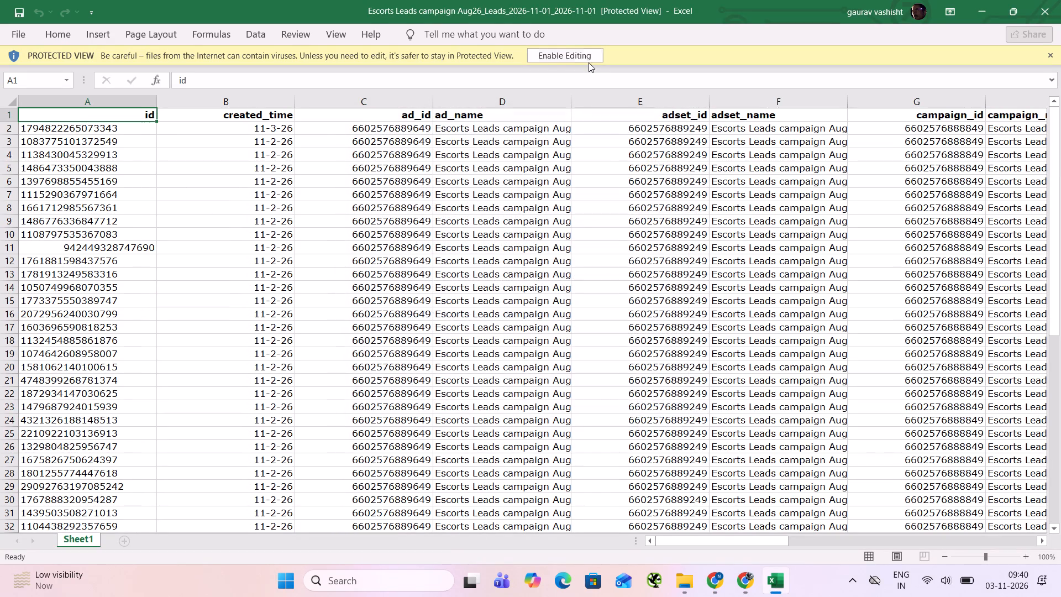
{"action": "left_click", "coordinate": [571, 58]}
Save the Escorts leads file as an Excel Workbook named Escort in the Nov - 2 folder, and close it.
{"action": "left_click", "coordinate": [23, 38]}
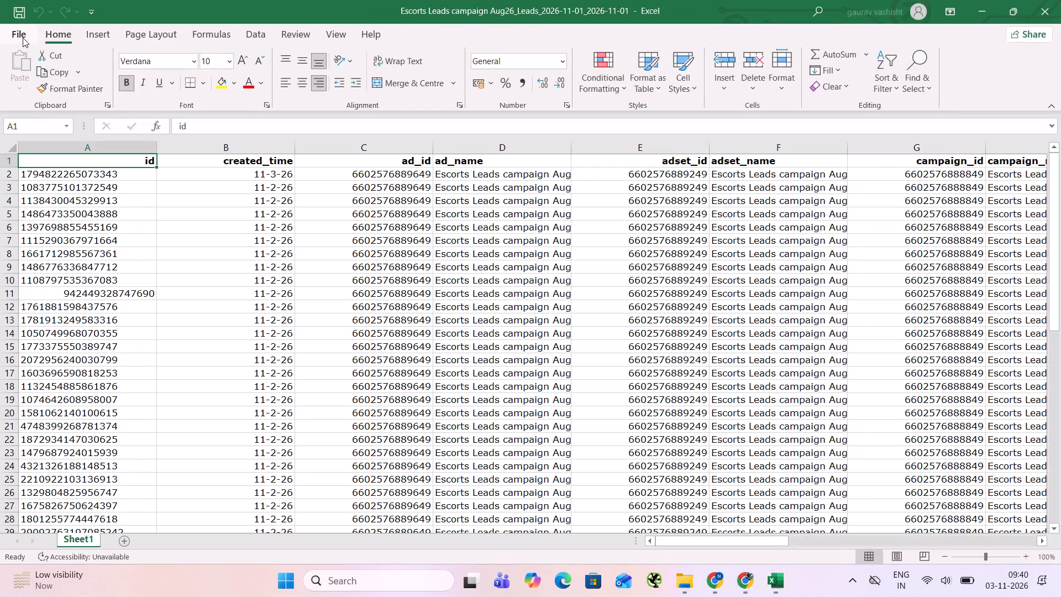
{"action": "left_click", "coordinate": [44, 219]}
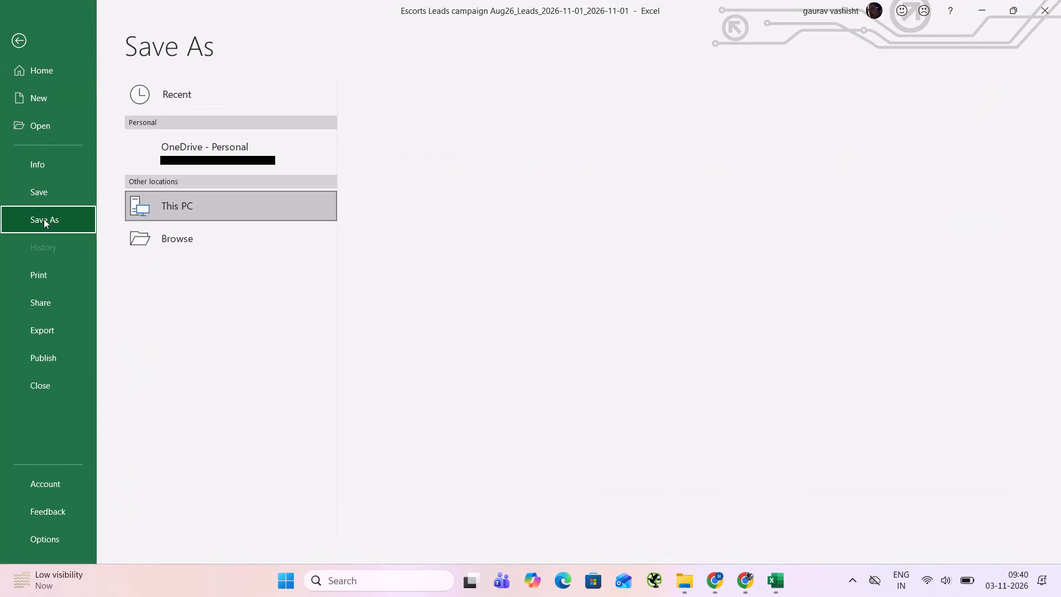
{"action": "left_click", "coordinate": [398, 200]}
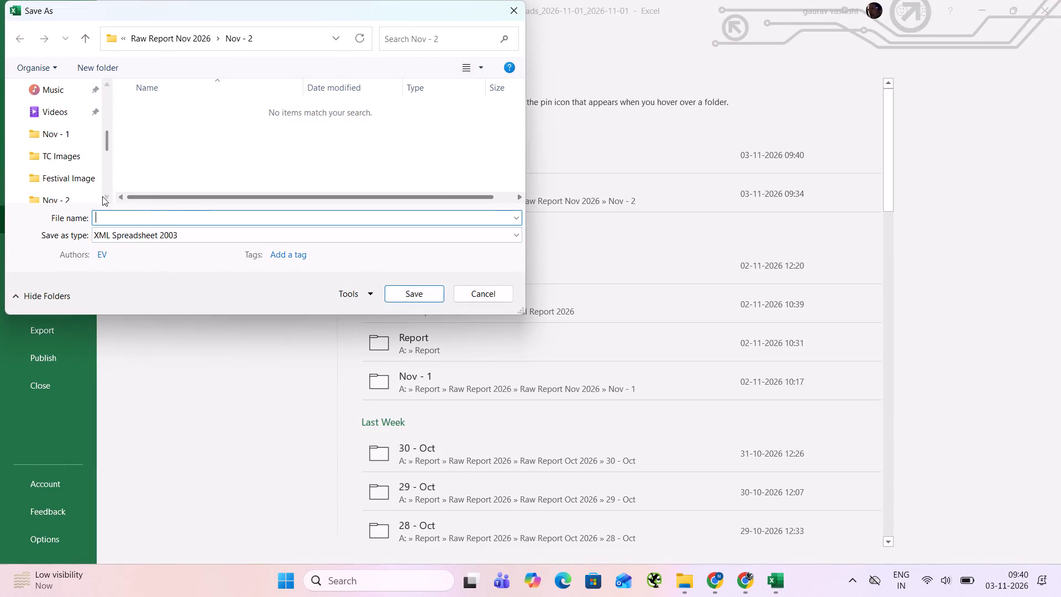
{"action": "left_click", "coordinate": [78, 193]}
{"action": "left_click", "coordinate": [138, 232]}
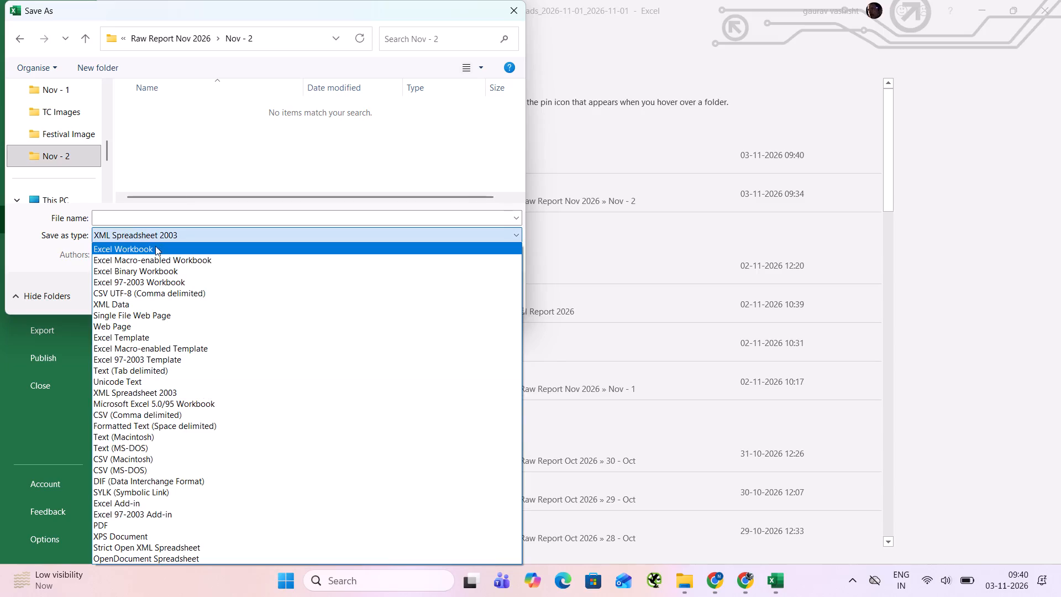
{"action": "left_click", "coordinate": [155, 246]}
{"action": "left_click", "coordinate": [173, 223]}
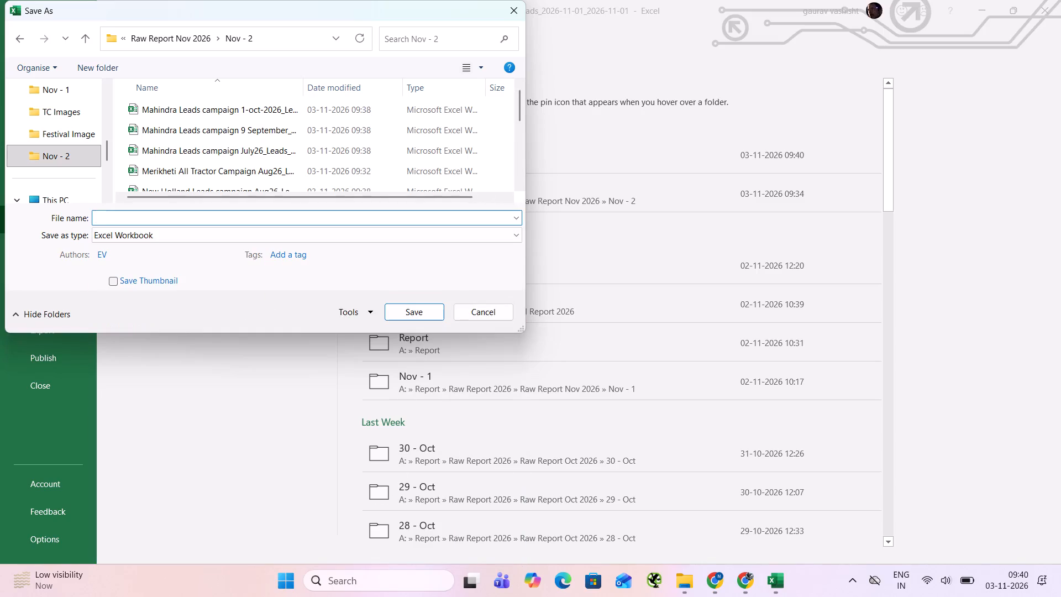
{"action": "type", "text": "Escort"}
{"action": "left_click", "coordinate": [406, 315]}
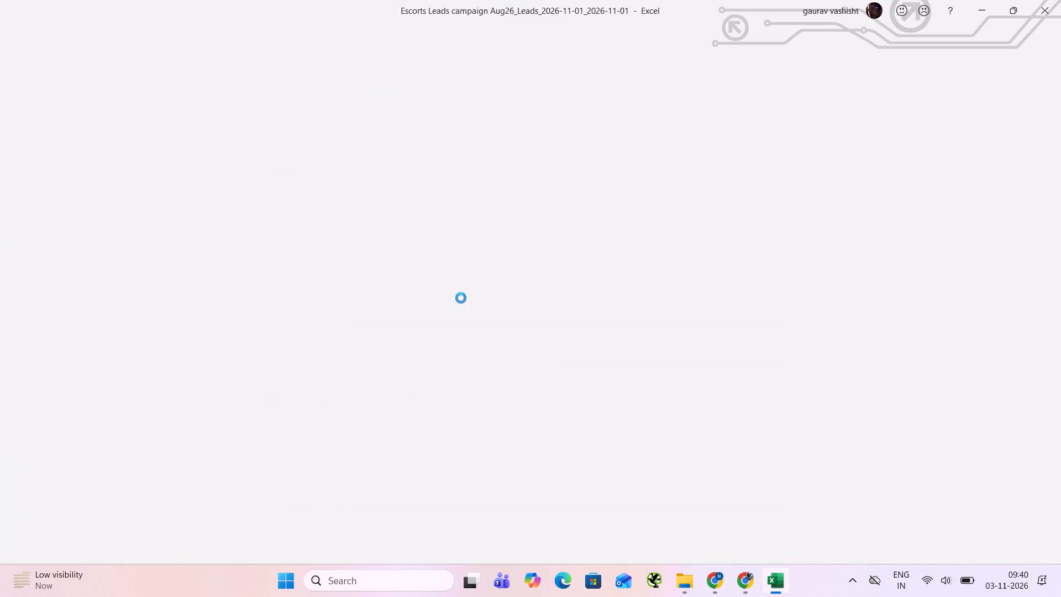
{"action": "key", "text": "ctrl+s"}
{"action": "left_click", "coordinate": [1060, 0]}
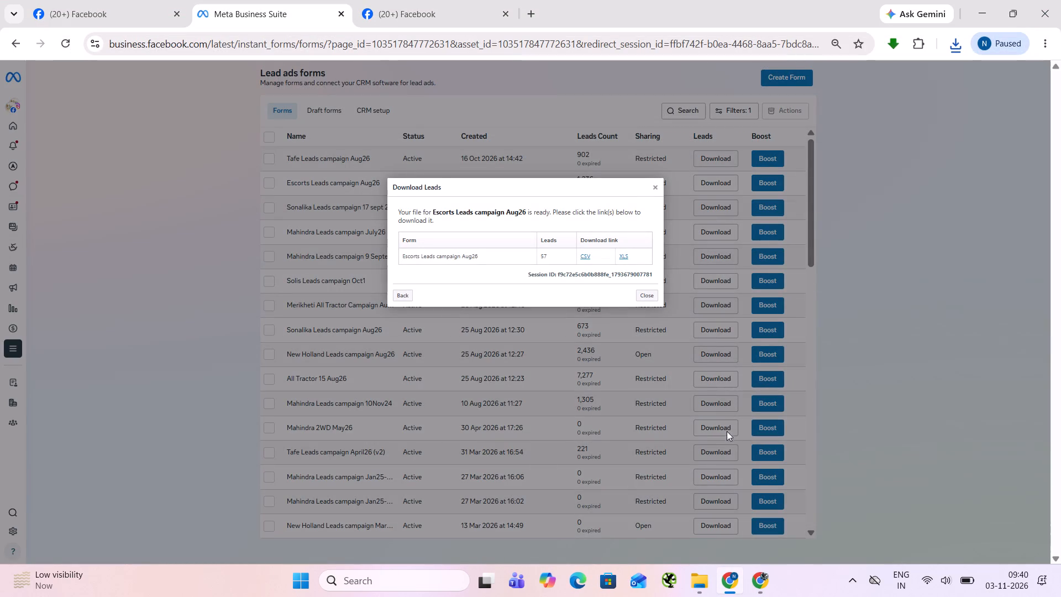
Download yesterday's leads for the All Tractor 15 Aug26 form as an XLS file.
{"action": "left_click", "coordinate": [724, 384]}
{"action": "left_click", "coordinate": [717, 380]}
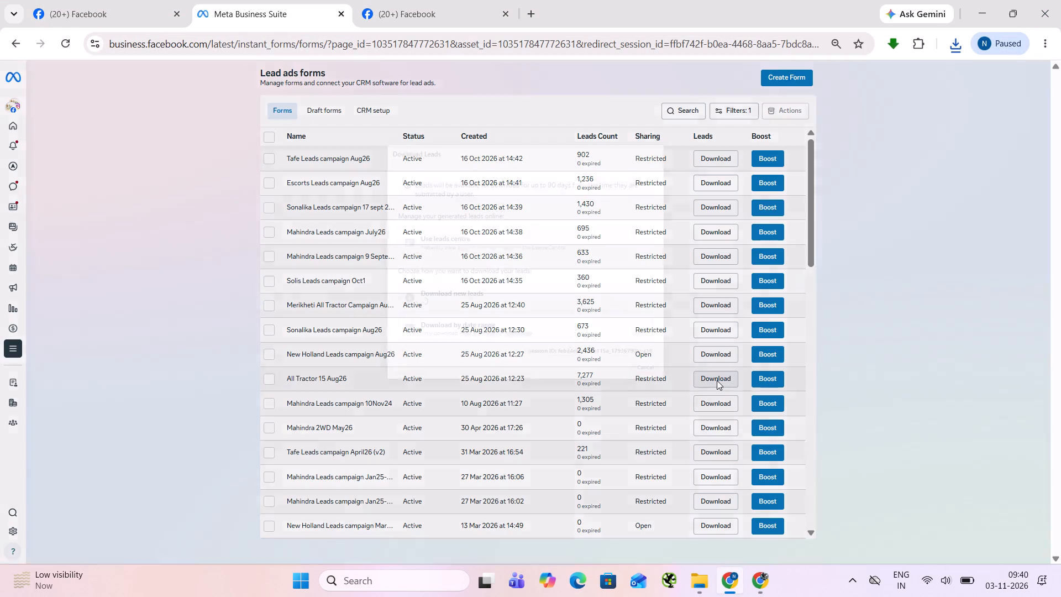
{"action": "left_click", "coordinate": [468, 322]}
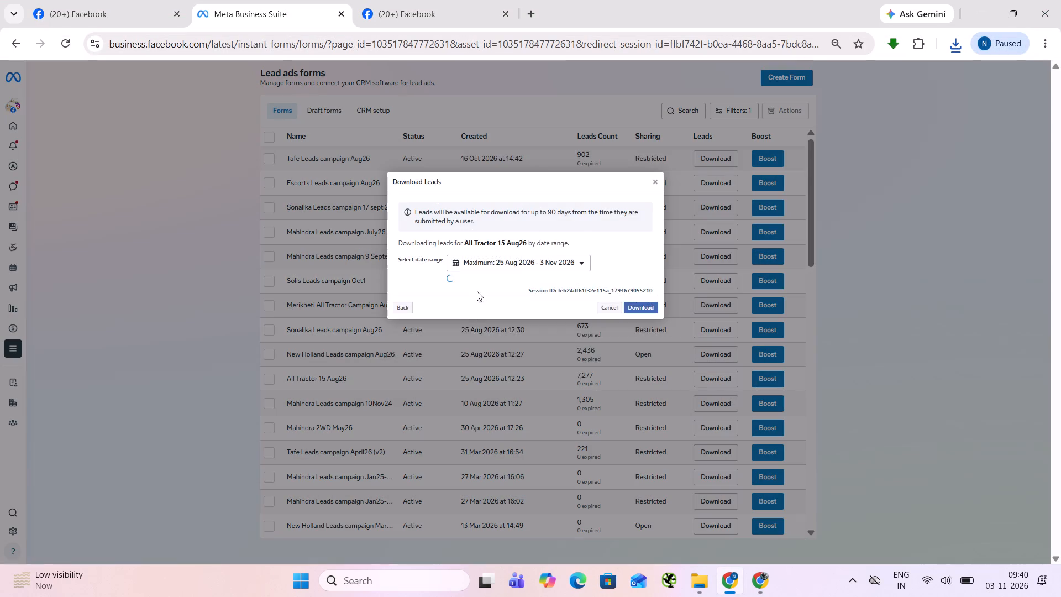
{"action": "left_click", "coordinate": [519, 242]}
{"action": "left_click", "coordinate": [477, 303]}
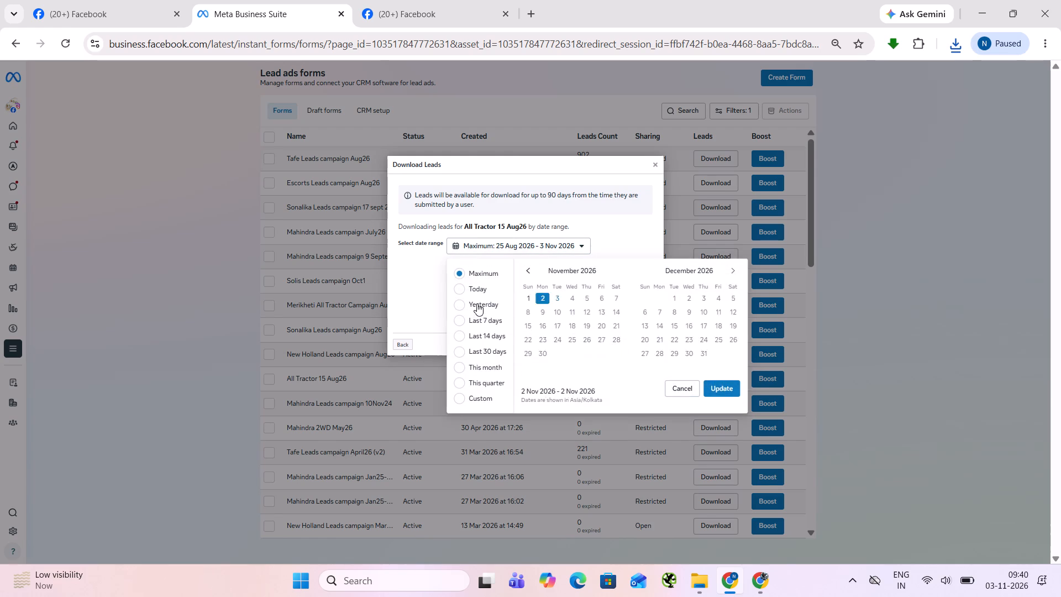
{"action": "left_click", "coordinate": [640, 343]}
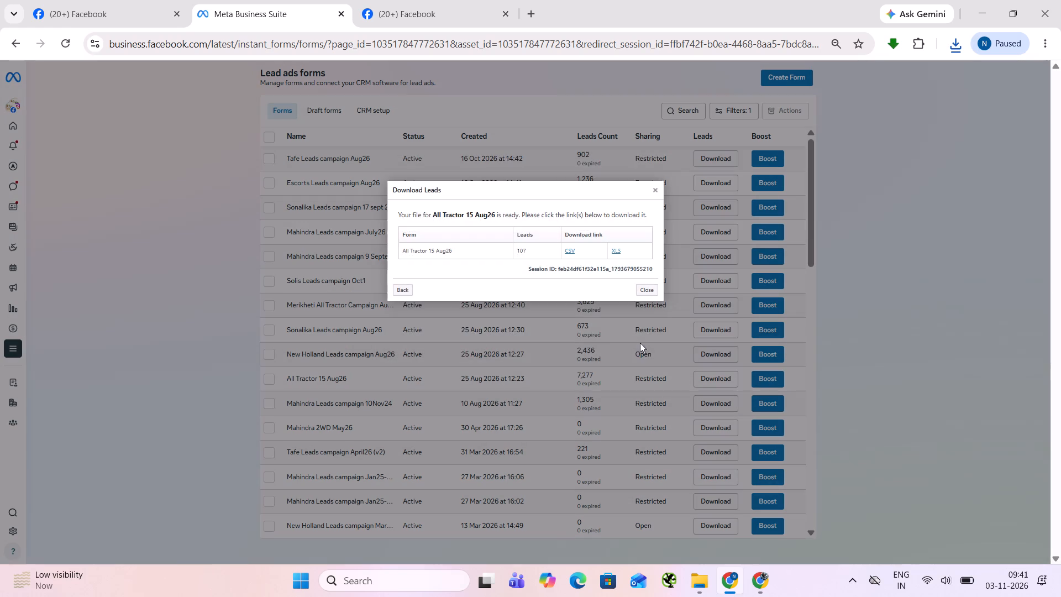
{"action": "left_click", "coordinate": [614, 249]}
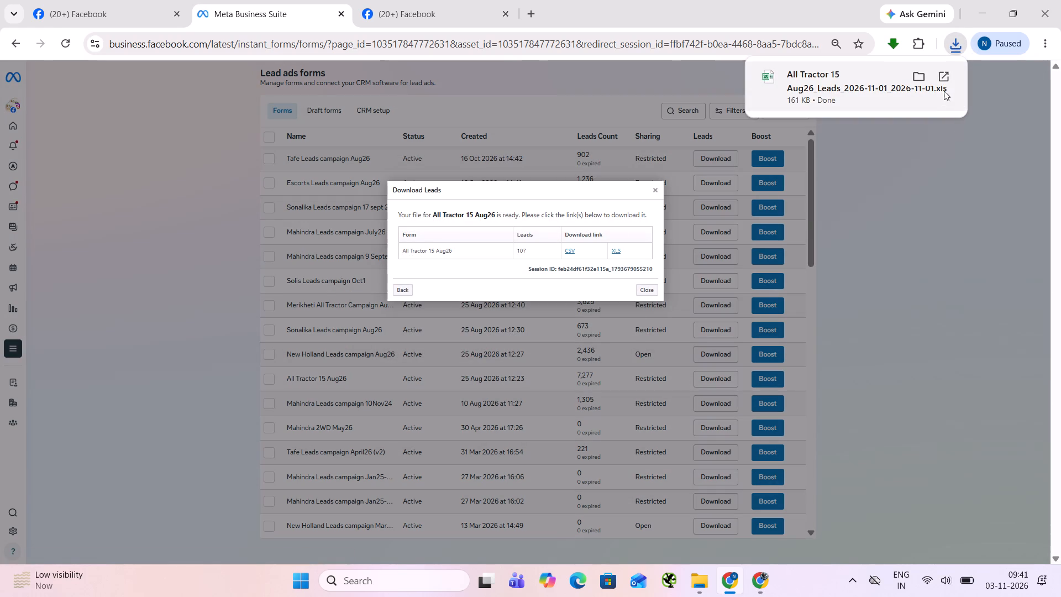
Open the downloaded All Tractor 15 Aug26 leads file in Excel and enable editing.
{"action": "left_click", "coordinate": [943, 81]}
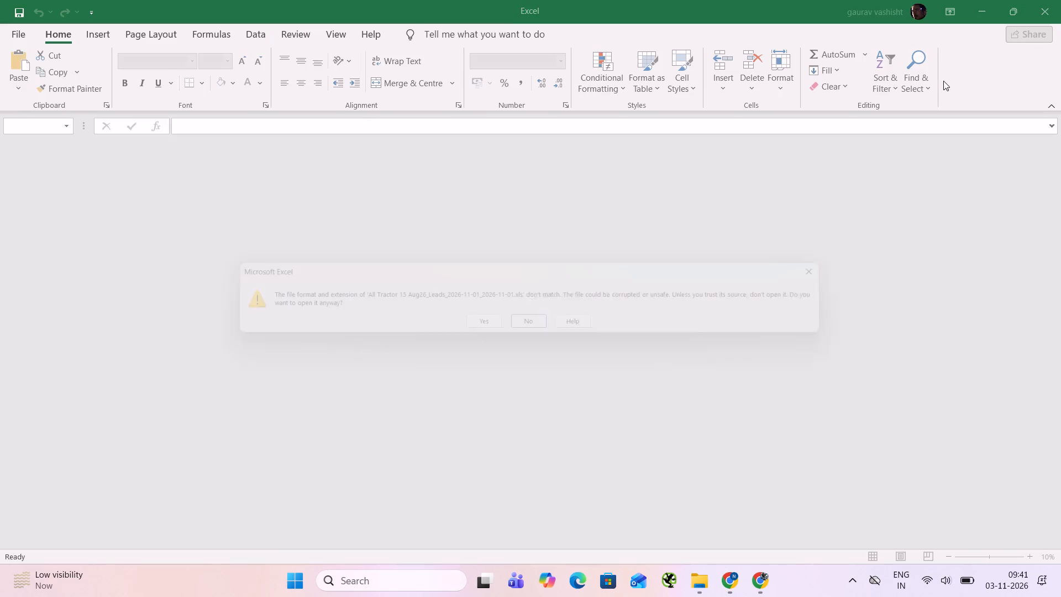
{"action": "left_click", "coordinate": [484, 325]}
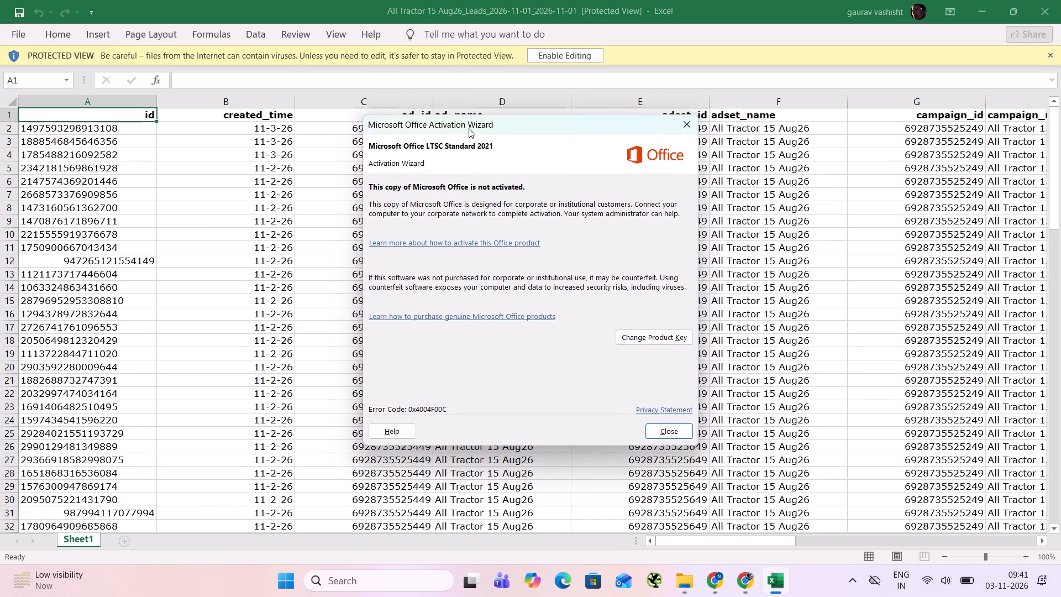
{"action": "left_click", "coordinate": [685, 118]}
{"action": "left_click", "coordinate": [571, 54]}
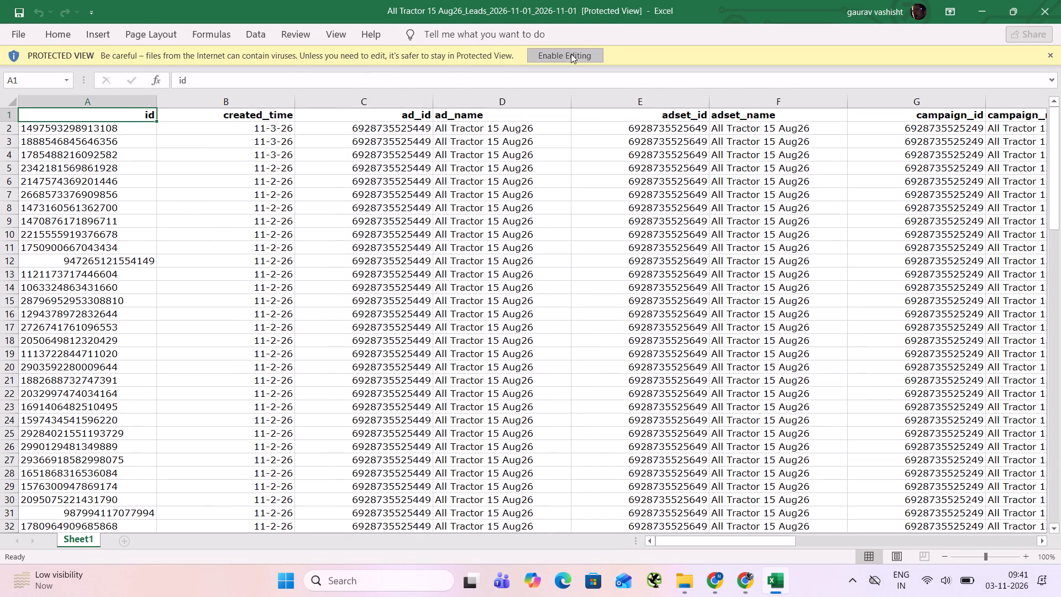
Save the All Tractor leads as an Excel Workbook named all tractor in the Nov - 2 folder, and close it.
{"action": "left_click", "coordinate": [3, 36]}
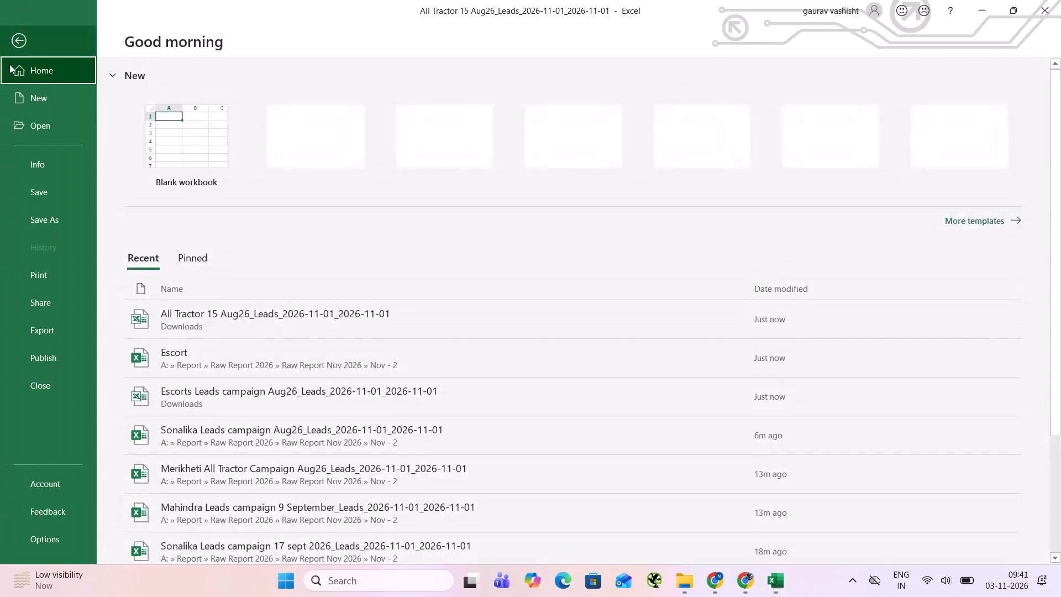
{"action": "left_click", "coordinate": [37, 221]}
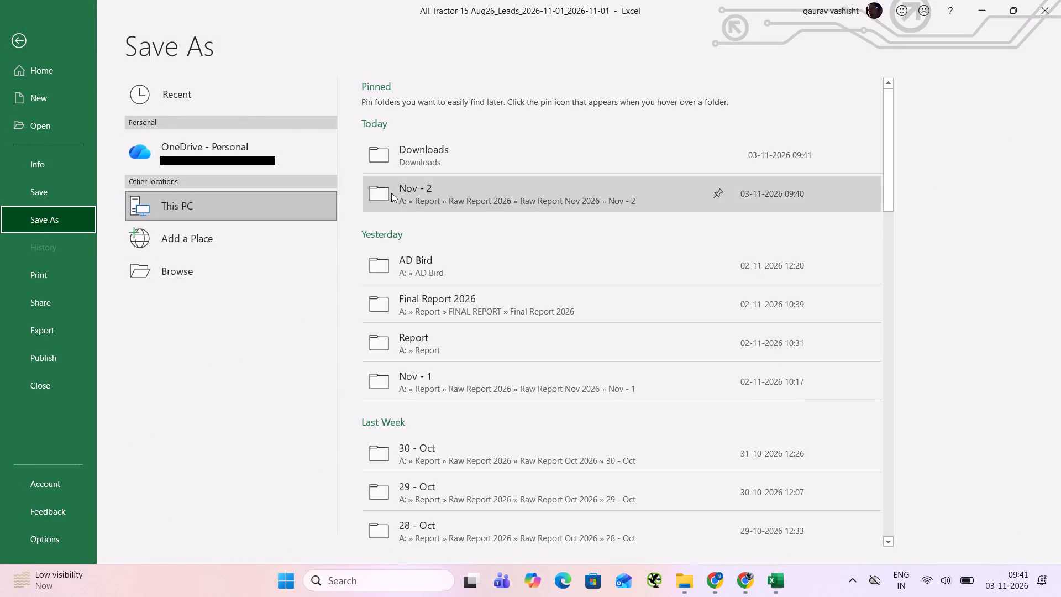
{"action": "left_click", "coordinate": [391, 193]}
{"action": "type", "text": "alll"}
{"action": "key", "text": "BackSpace"}
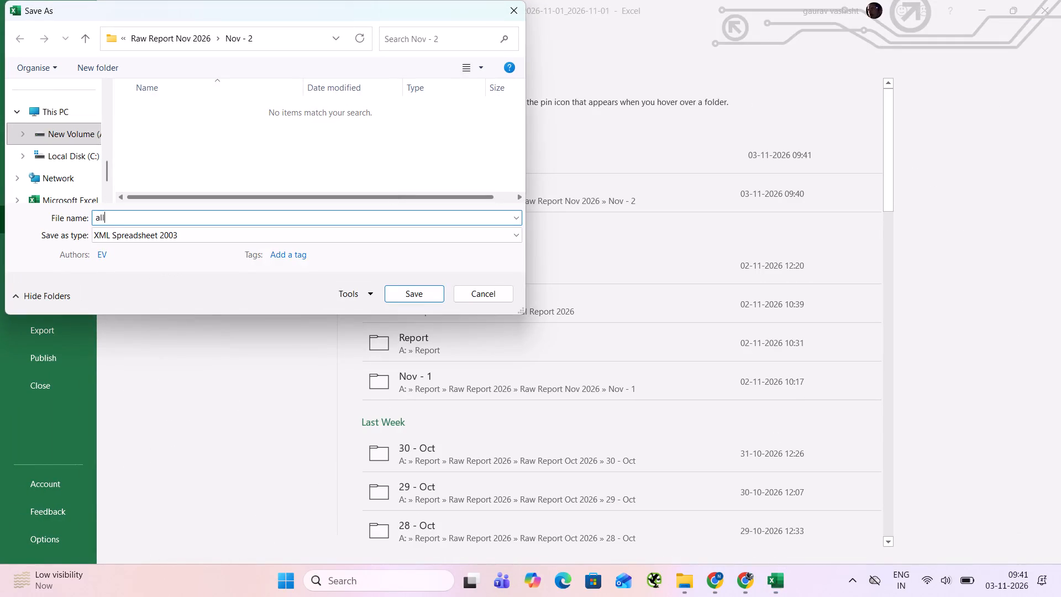
{"action": "key", "text": "space"}
{"action": "type", "text": "trav"}
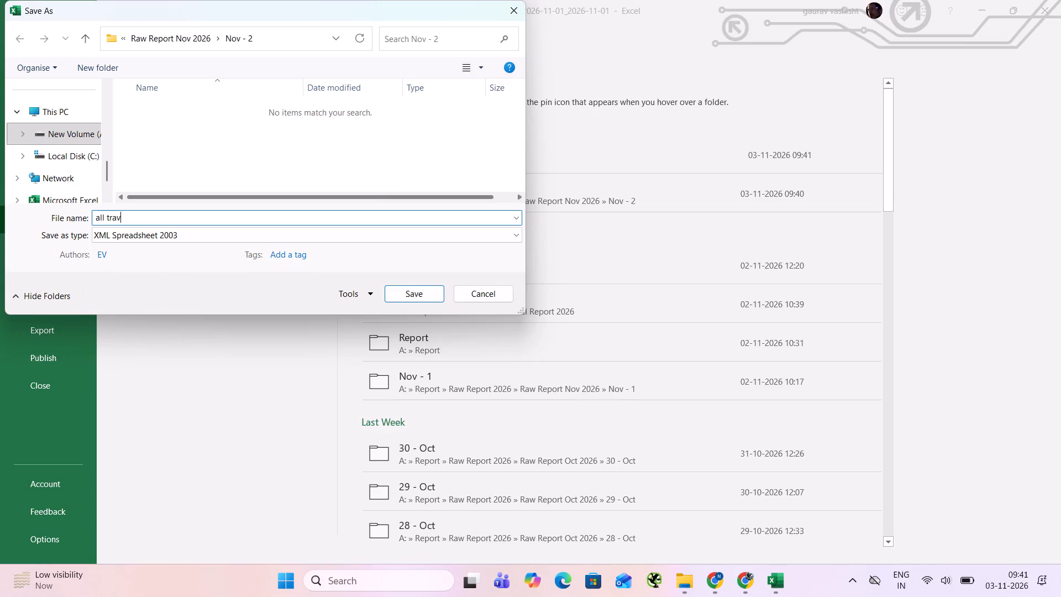
{"action": "key", "text": "BackSpace"}
{"action": "type", "text": "ctor"}
{"action": "left_click", "coordinate": [326, 233]}
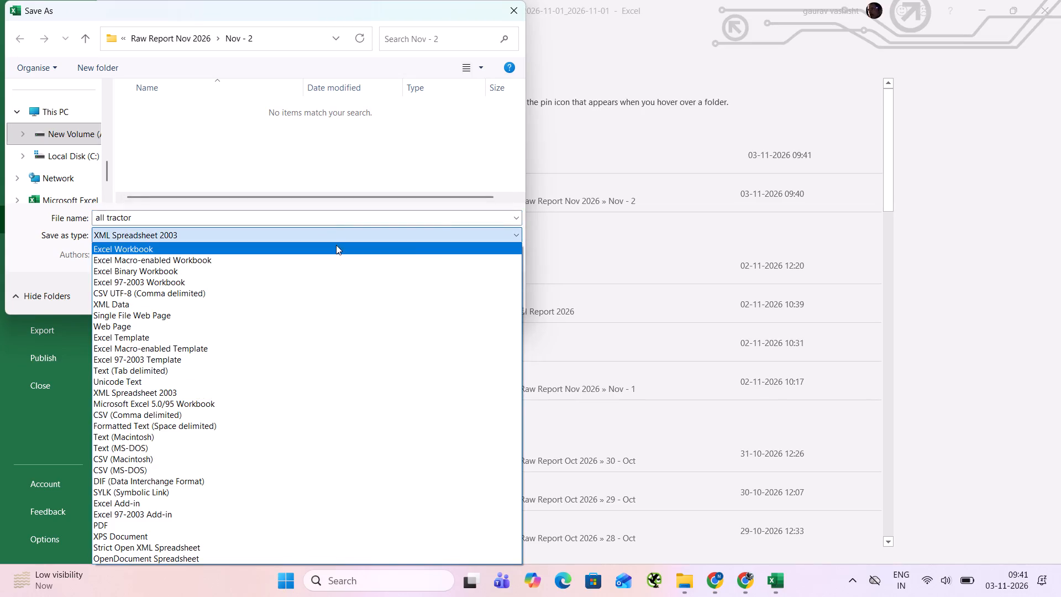
{"action": "left_click", "coordinate": [336, 245]}
{"action": "left_click", "coordinate": [408, 315]}
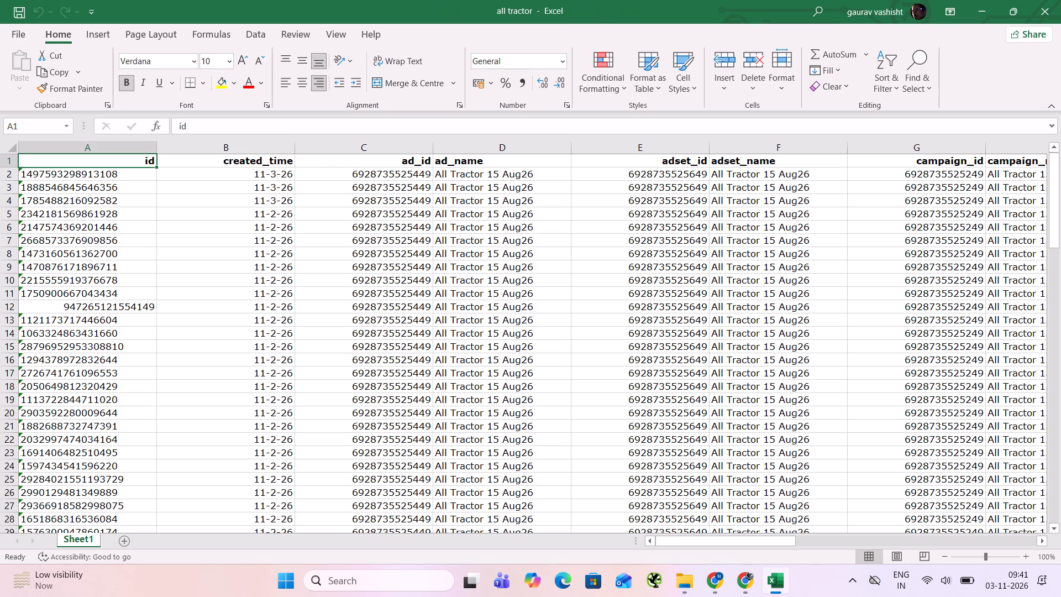
{"action": "key", "text": "ctrl+s"}
{"action": "left_click", "coordinate": [1039, 9]}
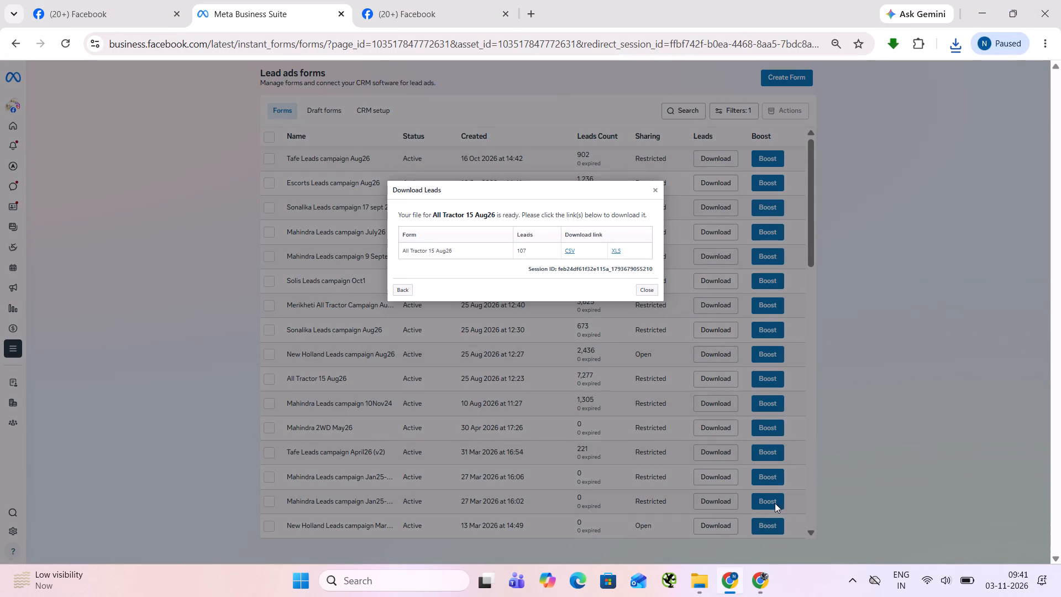
Open the all tractor workbook from the Nov - 2 folder in File Explorer.
{"action": "left_click", "coordinate": [710, 584]}
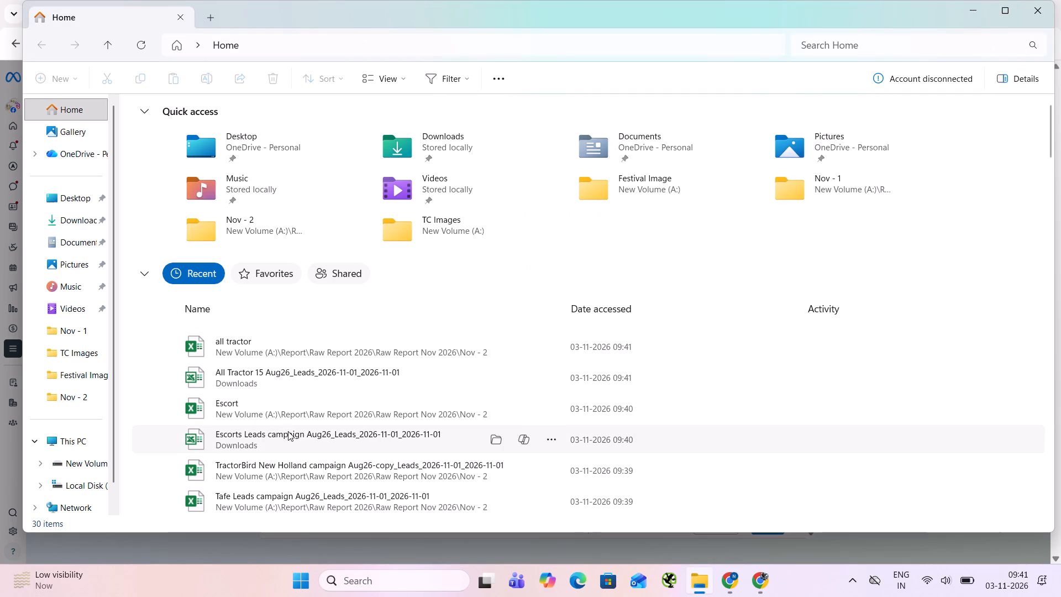
{"action": "left_click", "coordinate": [83, 395]}
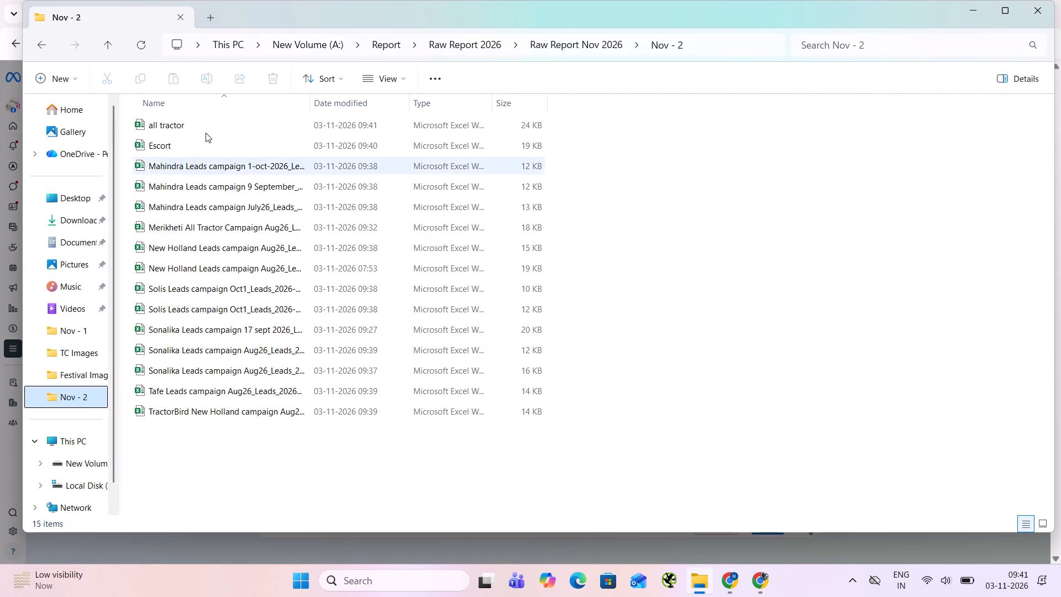
{"action": "double_click", "coordinate": [199, 130]}
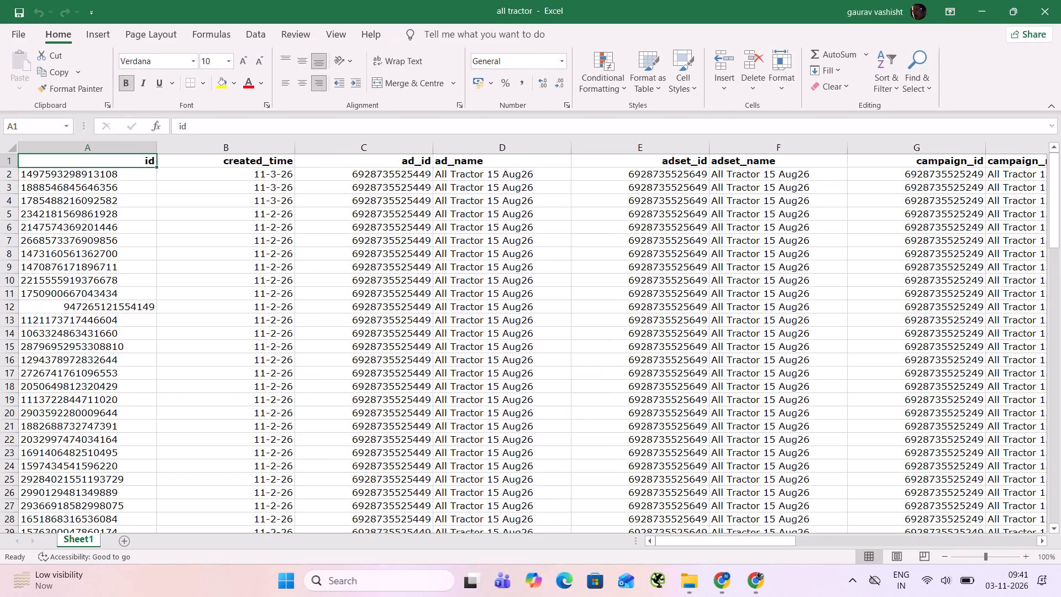
{"action": "left_click", "coordinate": [692, 121]}
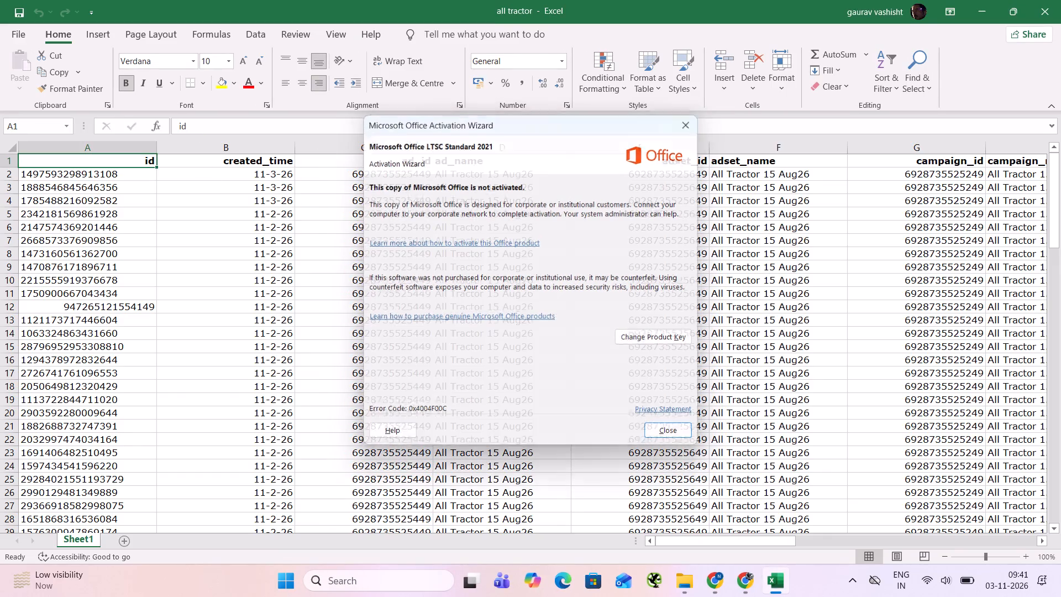
Turn on filtering for the lead table by applying the selected cell's icon filter to the state header.
{"action": "key", "text": "ctrl+Right"}
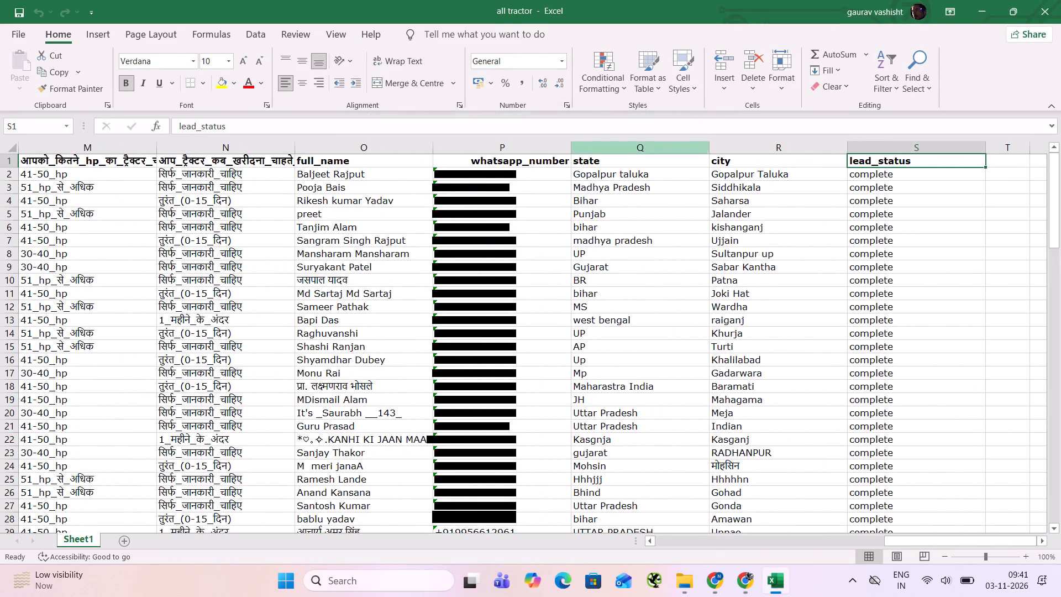
{"action": "left_click", "coordinate": [681, 156]}
{"action": "right_click", "coordinate": [678, 161]}
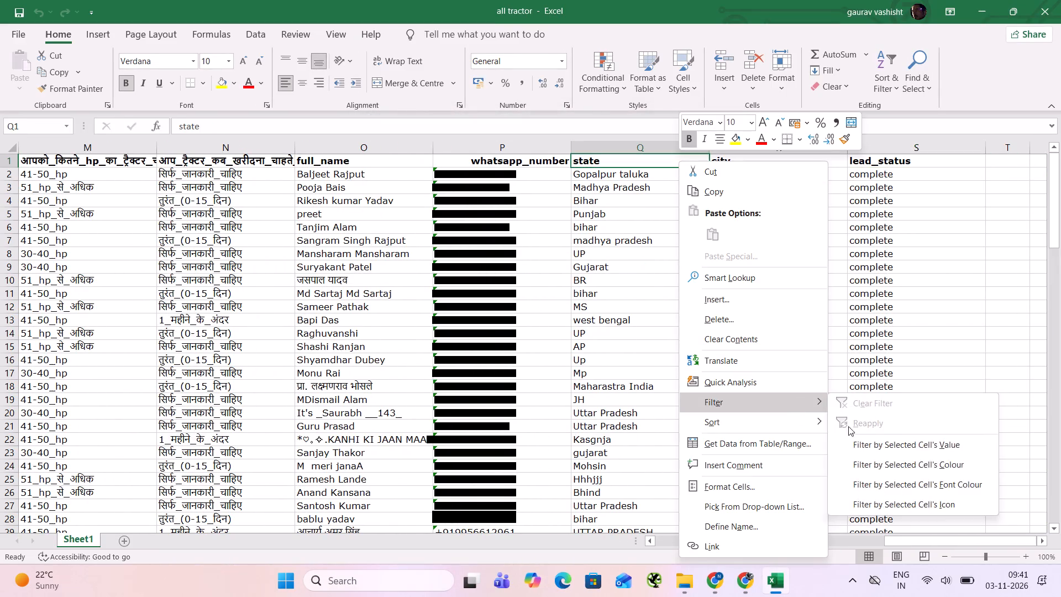
{"action": "right_click", "coordinate": [868, 495]}
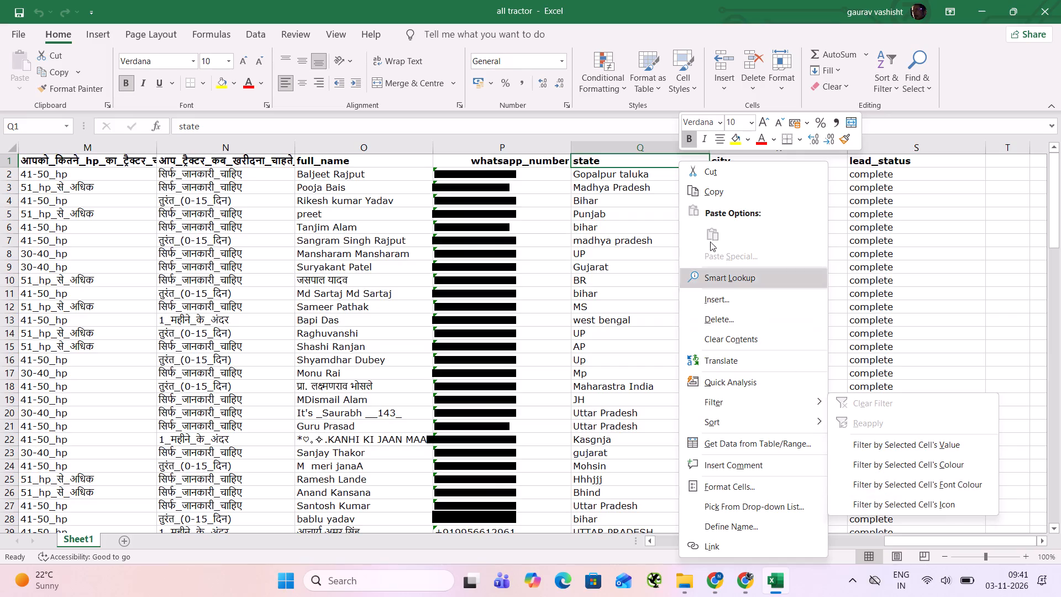
{"action": "left_click", "coordinate": [868, 506]}
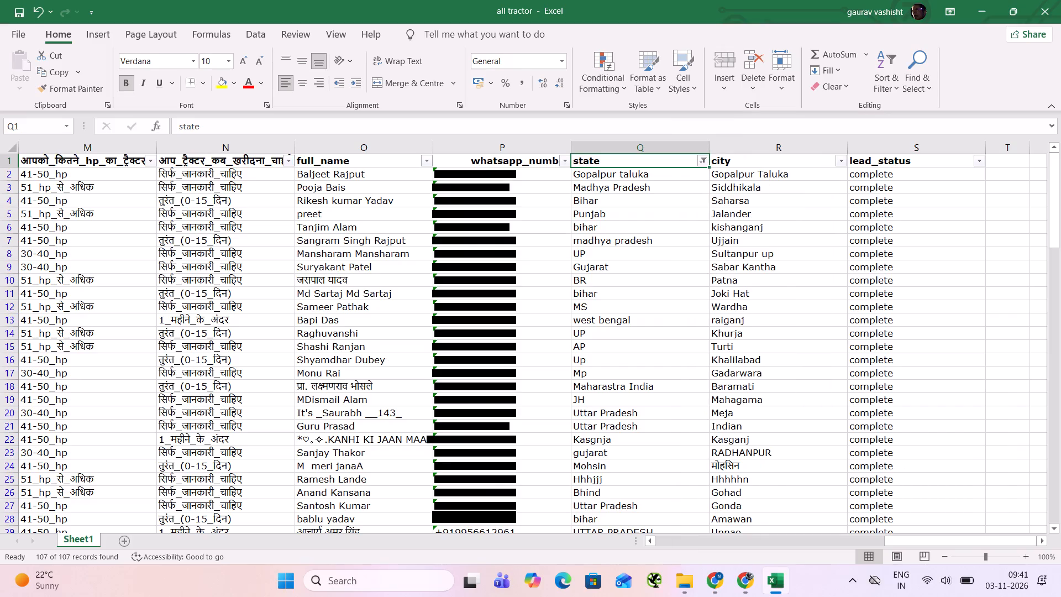
In the state column's filter, tick 432, 123355, 555555, Aaj, Ahilyanagar, Bhind and bhuvaeod.
{"action": "left_click", "coordinate": [705, 159]}
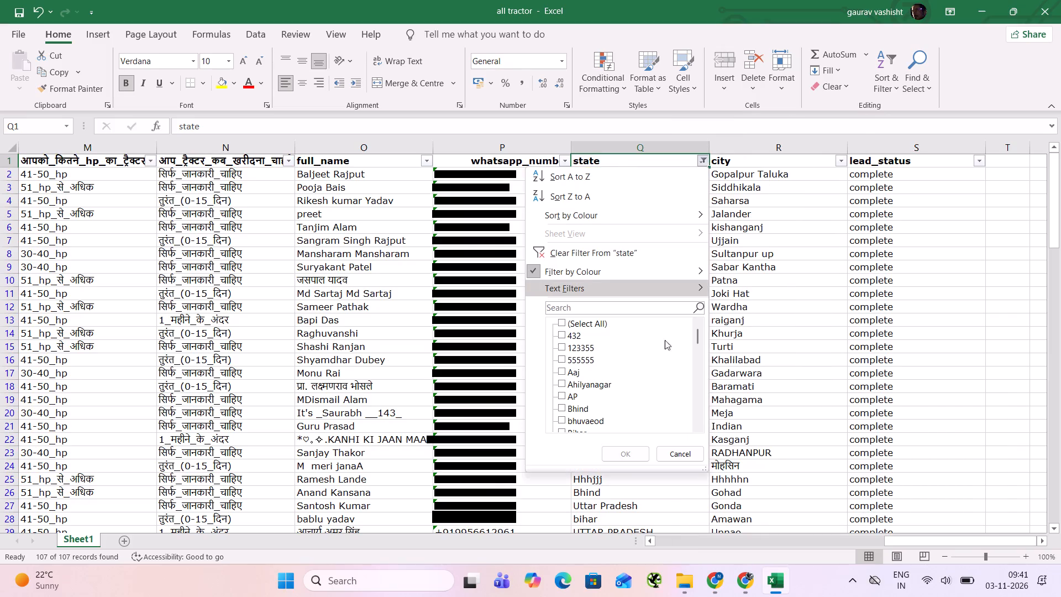
{"action": "left_click", "coordinate": [573, 336]}
{"action": "left_click", "coordinate": [575, 343]}
{"action": "left_click", "coordinate": [579, 363]}
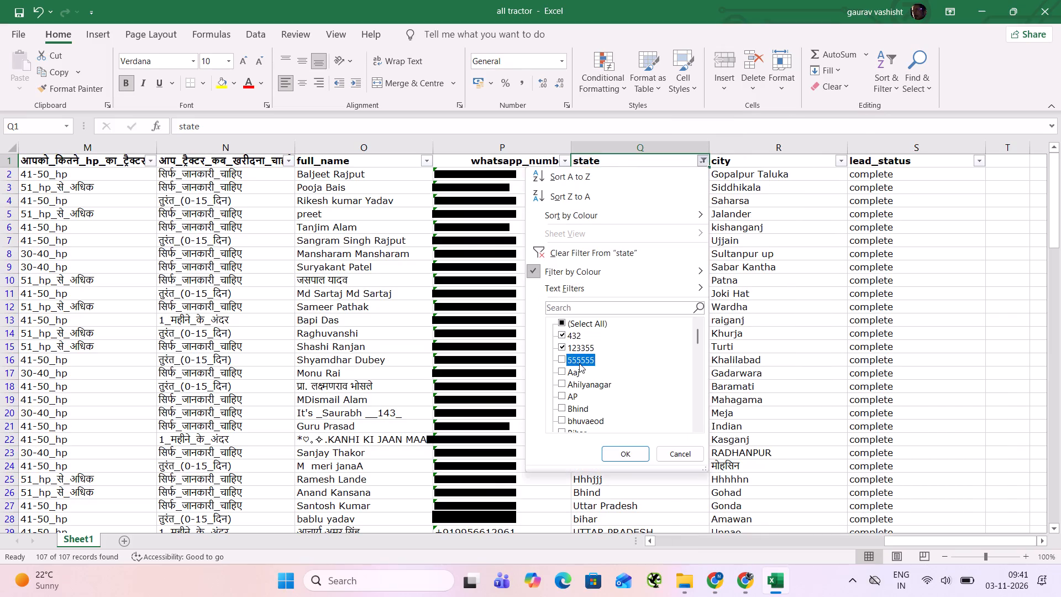
{"action": "left_click", "coordinate": [572, 378]}
{"action": "left_click", "coordinate": [589, 396]}
{"action": "left_click", "coordinate": [579, 384]}
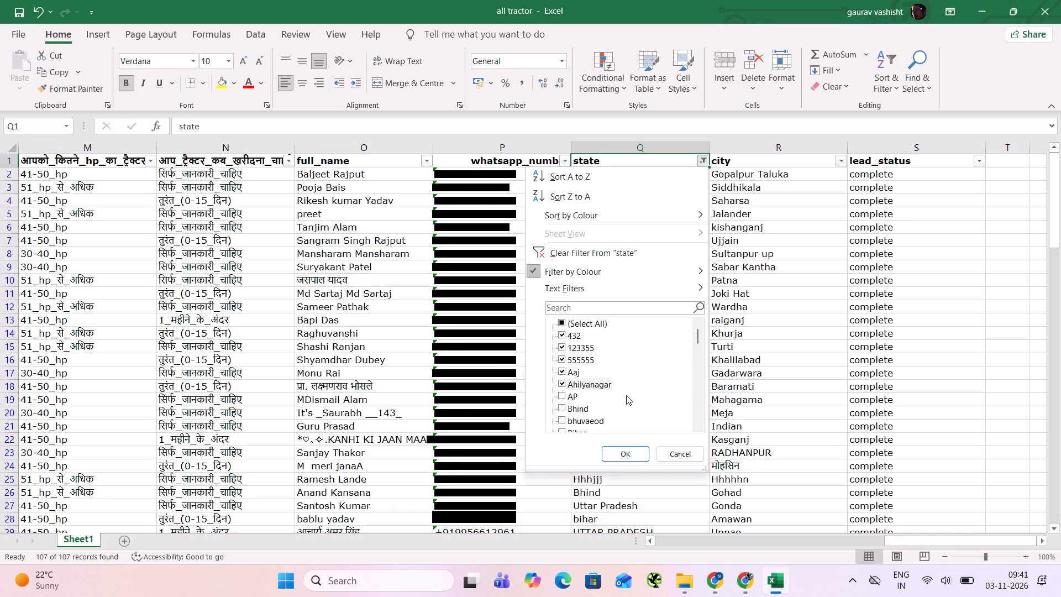
{"action": "left_click", "coordinate": [699, 436]}
{"action": "left_click", "coordinate": [698, 431]}
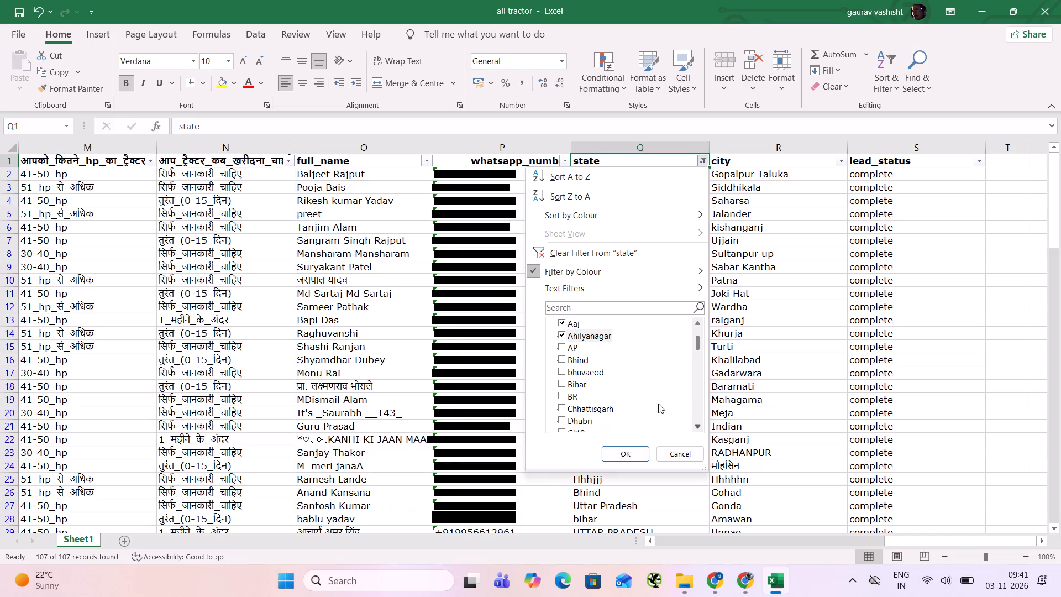
{"action": "left_click", "coordinate": [572, 359]}
{"action": "left_click", "coordinate": [574, 373]}
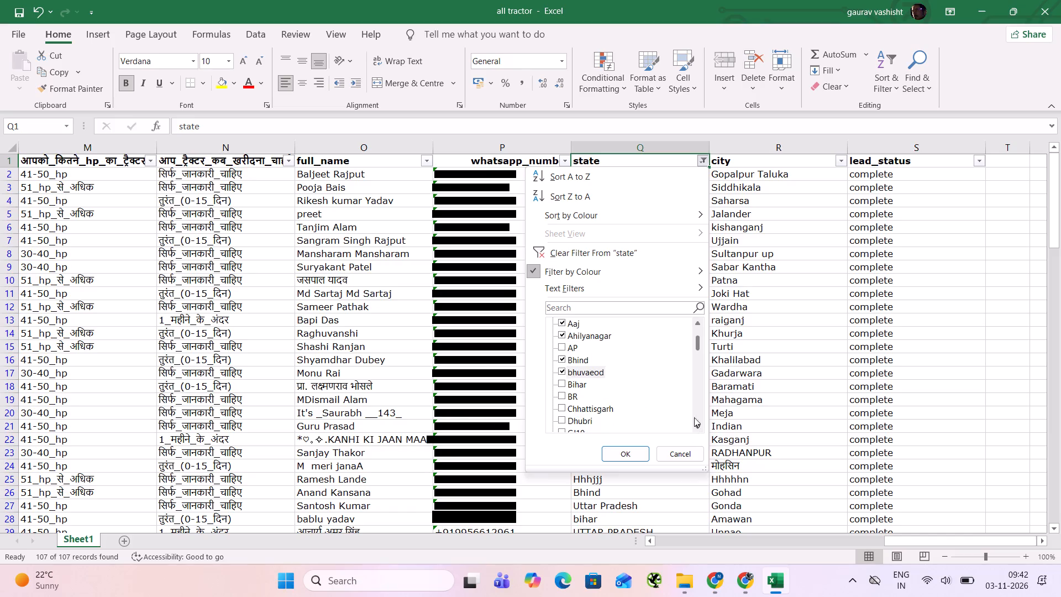
Add Dhubri, Gopalpur taluka, Hhhjjj, Hingoli, kapren and Kasgnja to the state filter selection.
{"action": "left_click", "coordinate": [694, 429]}
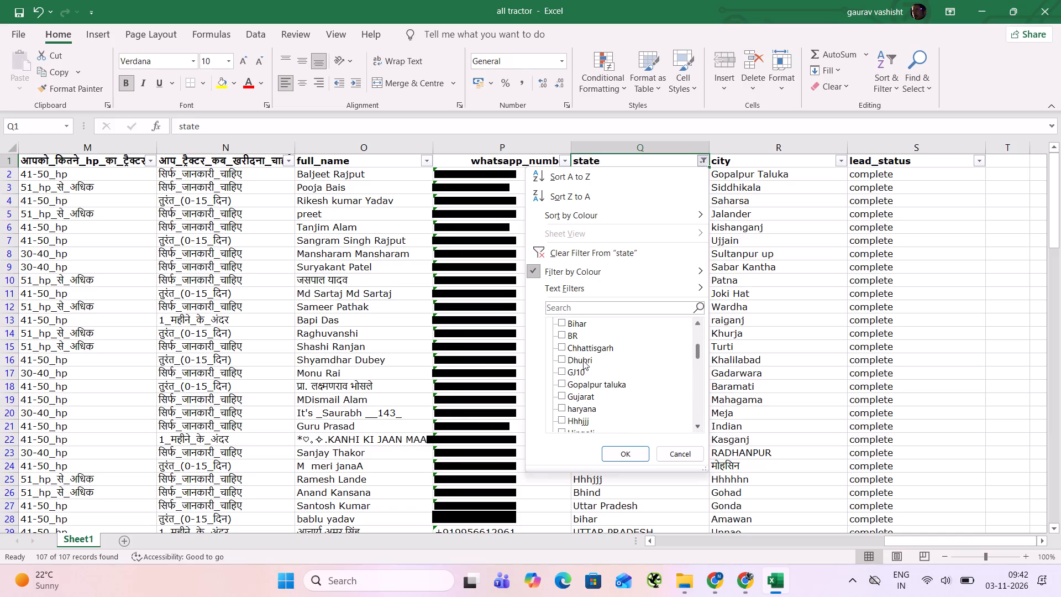
{"action": "left_click", "coordinate": [583, 360]}
{"action": "left_click", "coordinate": [598, 388]}
{"action": "left_click", "coordinate": [576, 420]}
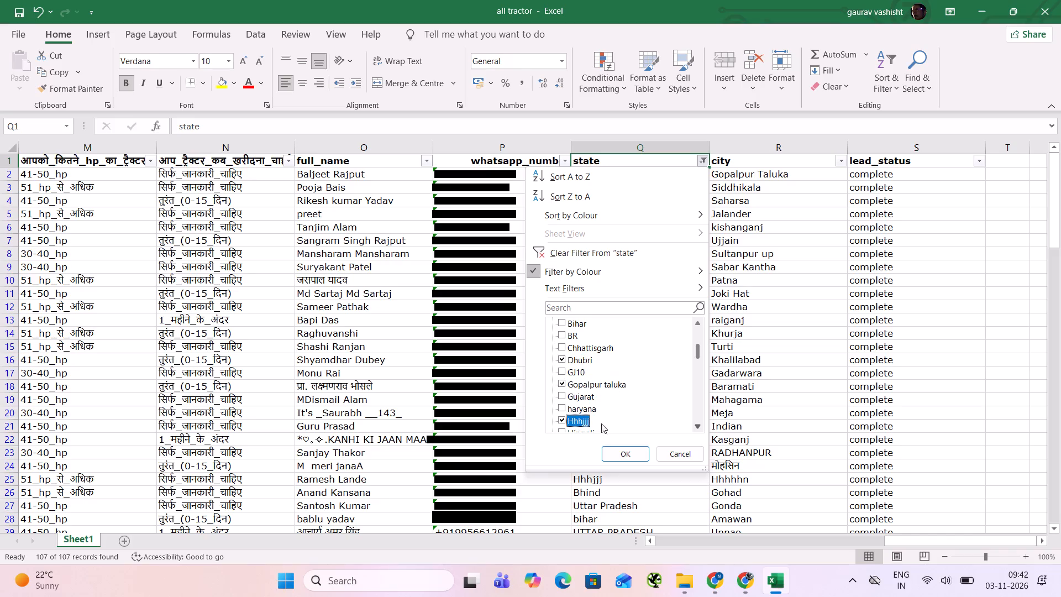
{"action": "left_click", "coordinate": [697, 428]}
{"action": "left_click", "coordinate": [697, 428]}
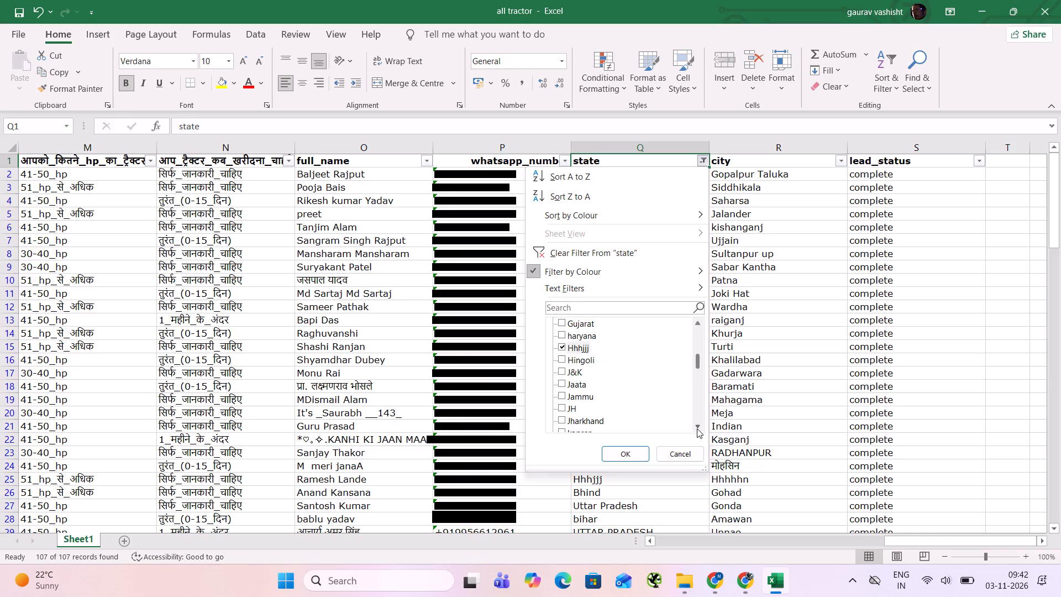
{"action": "left_click", "coordinate": [575, 336]}
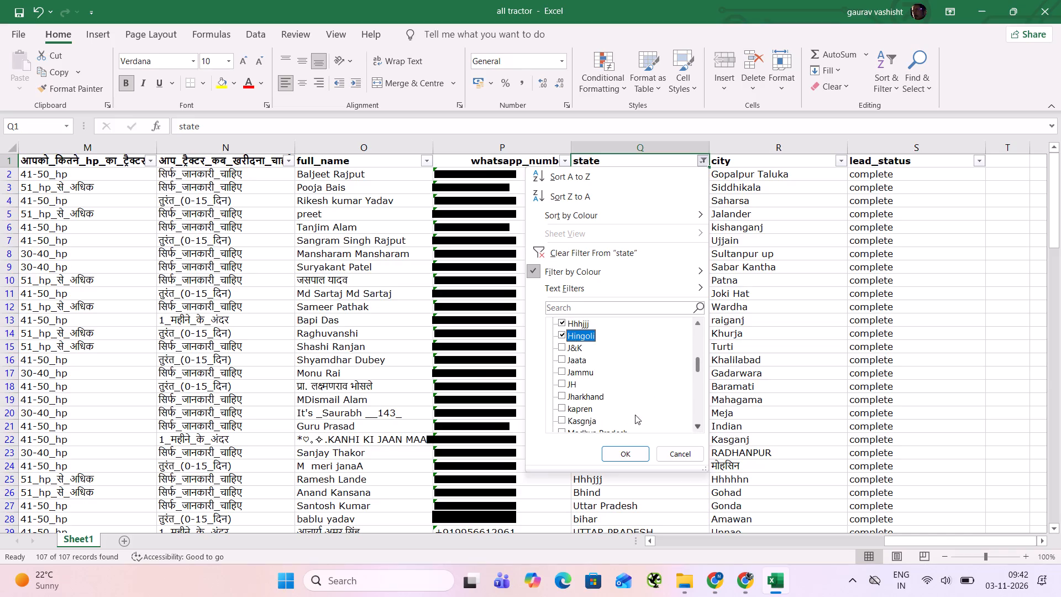
{"action": "left_click", "coordinate": [695, 429]}
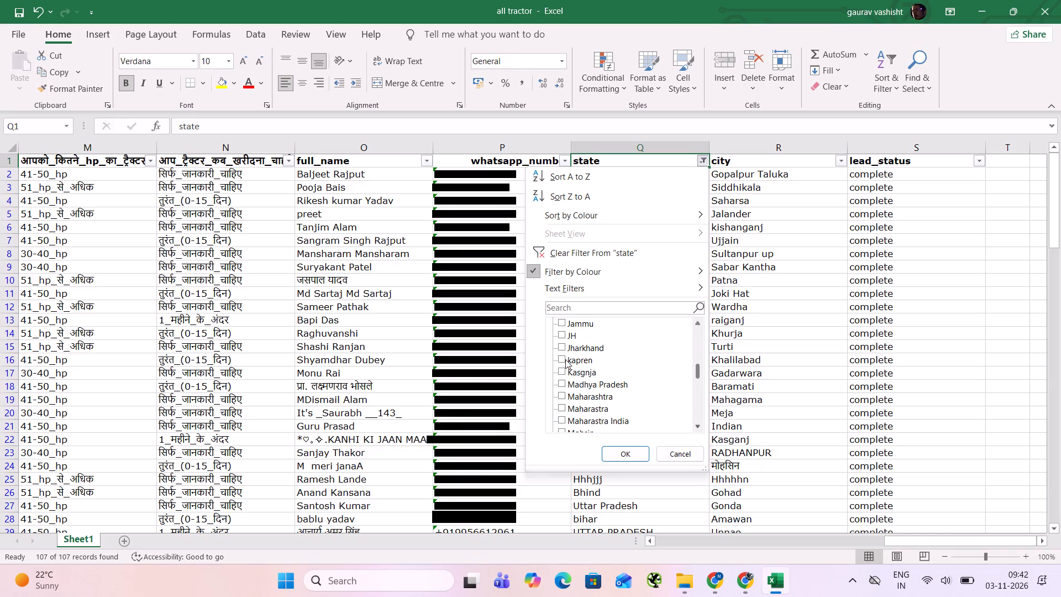
{"action": "left_click", "coordinate": [565, 359]}
{"action": "left_click", "coordinate": [582, 373]}
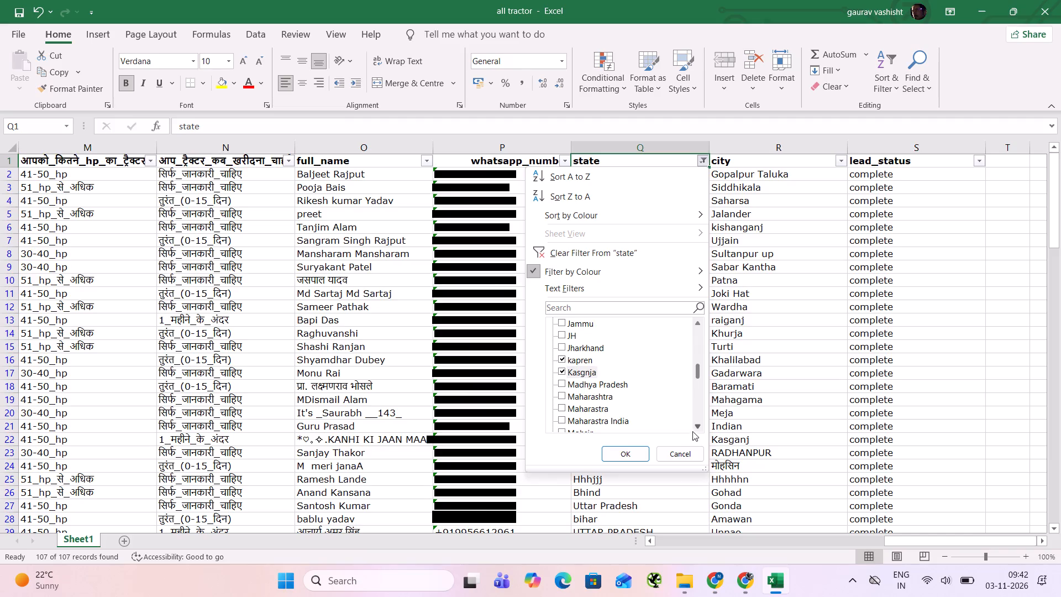
Add Mohsin, Mora, Satna, Sawraj, Uatar perdes and Unnao to the state filter selection, leaving Nuhu mewat haryana unticked.
{"action": "left_click", "coordinate": [695, 428]}
{"action": "left_click", "coordinate": [695, 428]}
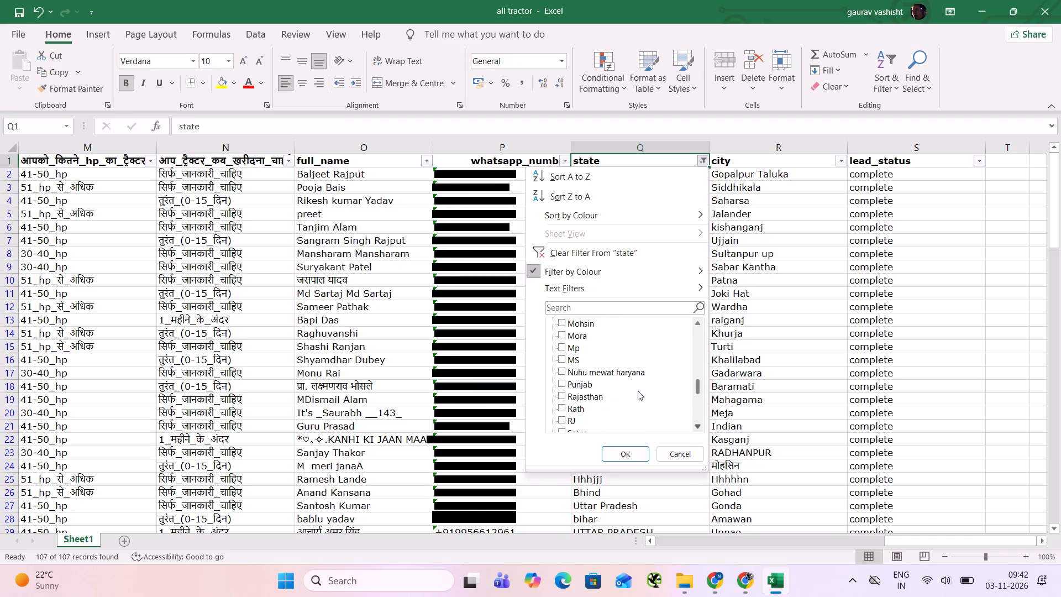
{"action": "left_click", "coordinate": [571, 321]}
{"action": "left_click", "coordinate": [574, 337]}
{"action": "left_click", "coordinate": [618, 370]}
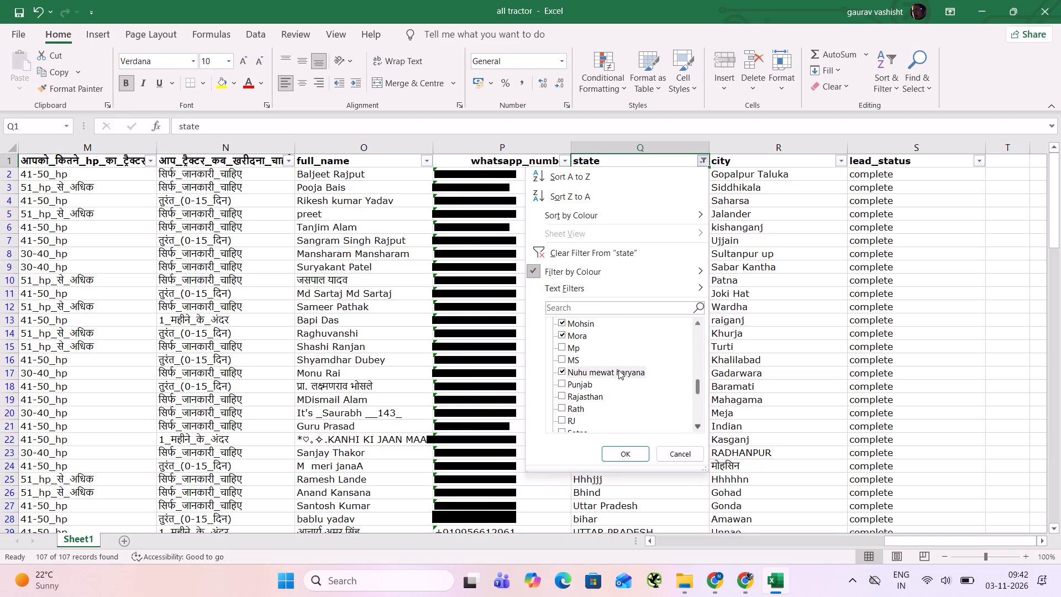
{"action": "left_click", "coordinate": [618, 370]}
{"action": "left_click_drag", "start_coordinate": [618, 370], "coordinate": [731, 446]}
{"action": "left_click", "coordinate": [702, 432]}
{"action": "left_click", "coordinate": [696, 423]}
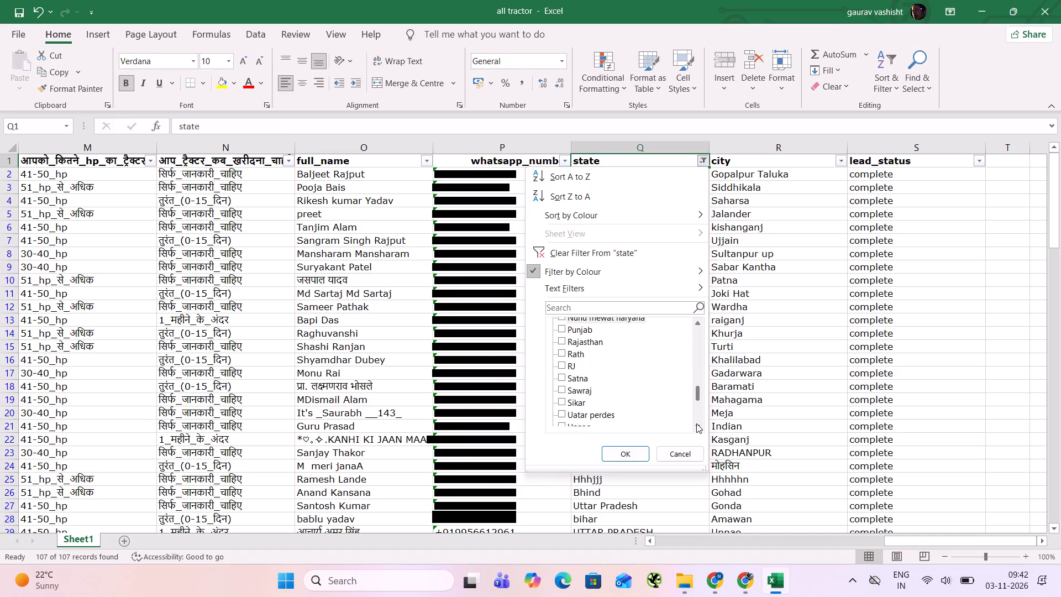
{"action": "left_click", "coordinate": [697, 423]}
{"action": "left_click", "coordinate": [579, 348]}
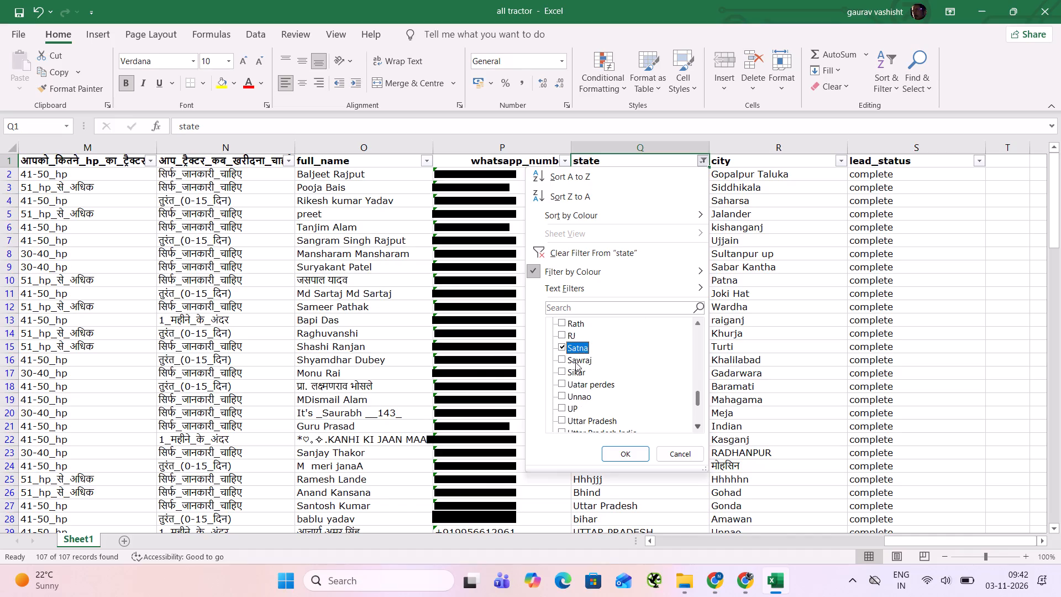
{"action": "left_click", "coordinate": [574, 366]}
{"action": "left_click", "coordinate": [575, 361]}
{"action": "left_click", "coordinate": [577, 373]}
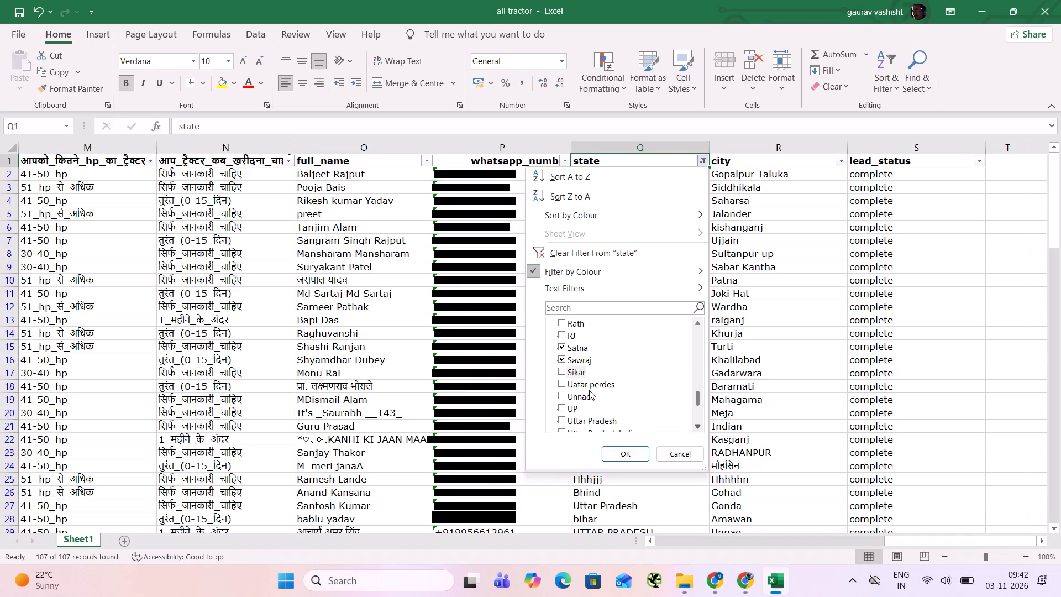
{"action": "left_click", "coordinate": [591, 390]}
{"action": "left_click", "coordinate": [582, 381]}
Add UP, Uttar Pradesh, Uttar Pradesh India, Uttarpradesh, मांडल, सीतापुर and से to the state selection and apply the filter.
{"action": "left_click", "coordinate": [565, 417]}
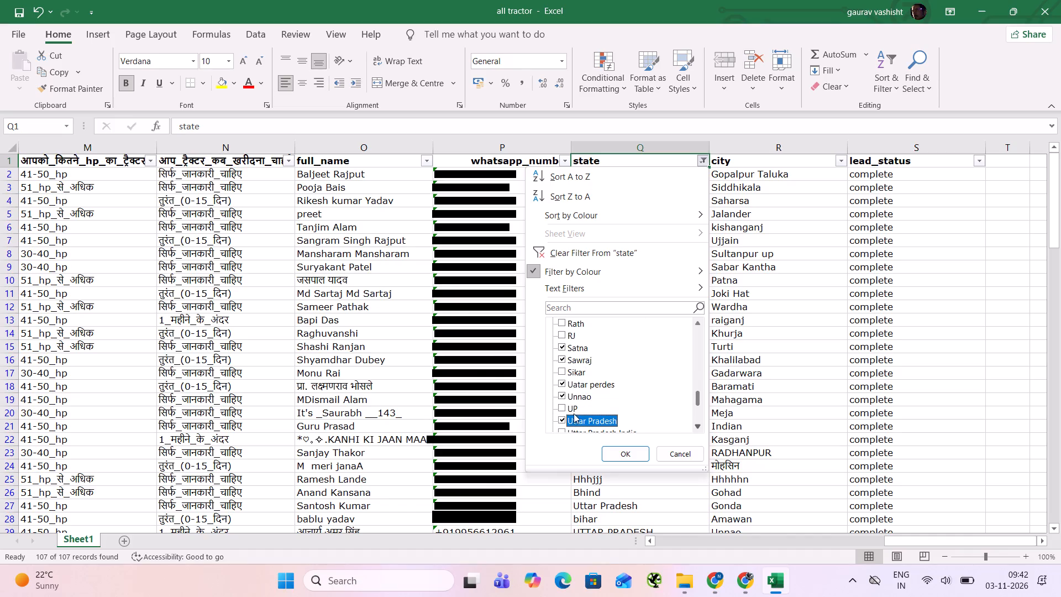
{"action": "left_click", "coordinate": [572, 412]}
{"action": "left_click", "coordinate": [700, 426]}
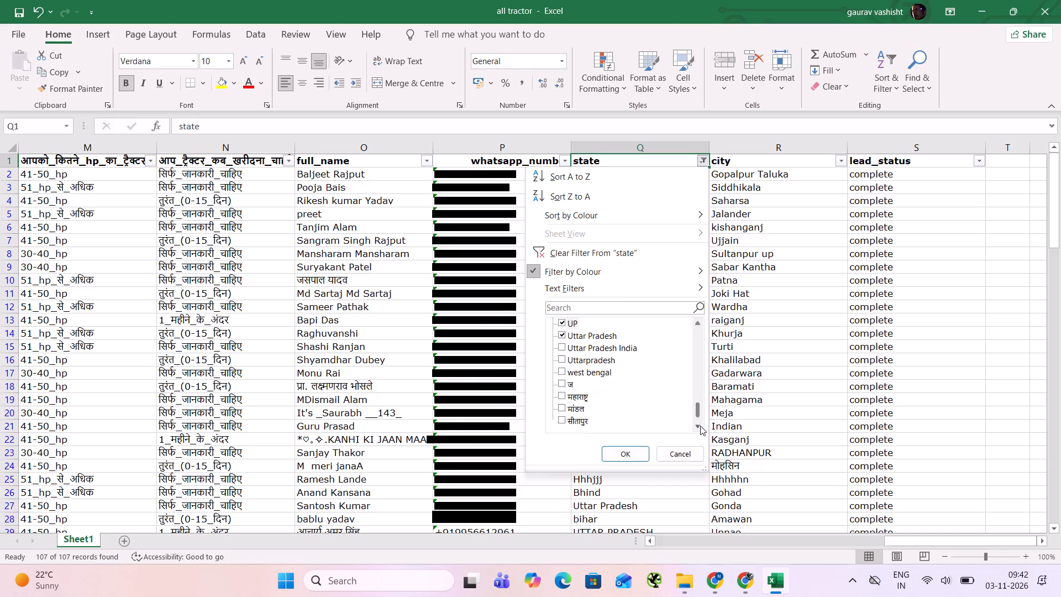
{"action": "left_click", "coordinate": [603, 344]}
{"action": "left_click", "coordinate": [586, 363]}
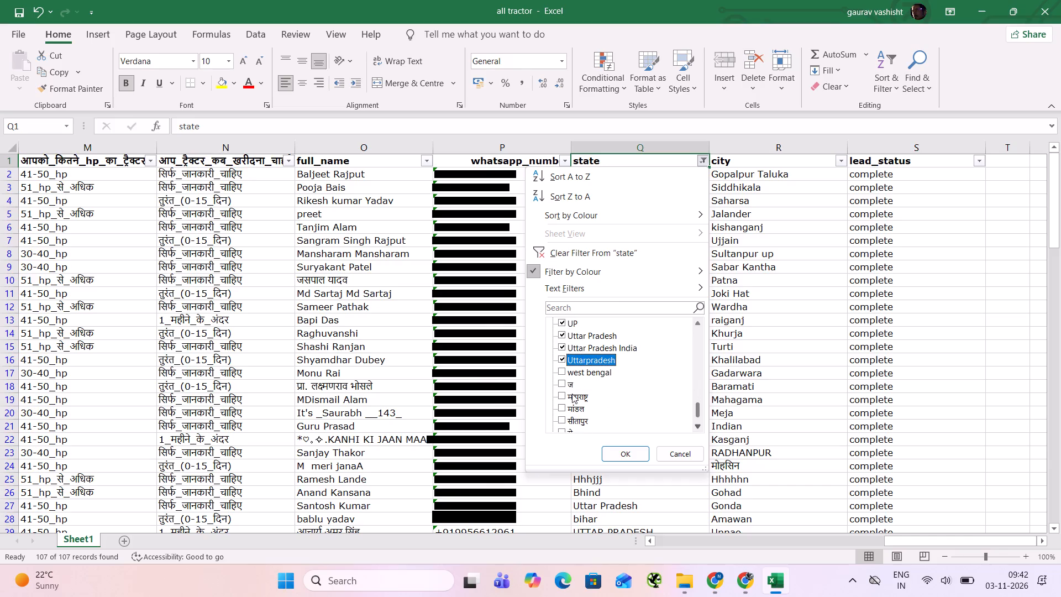
{"action": "left_click", "coordinate": [697, 428]}
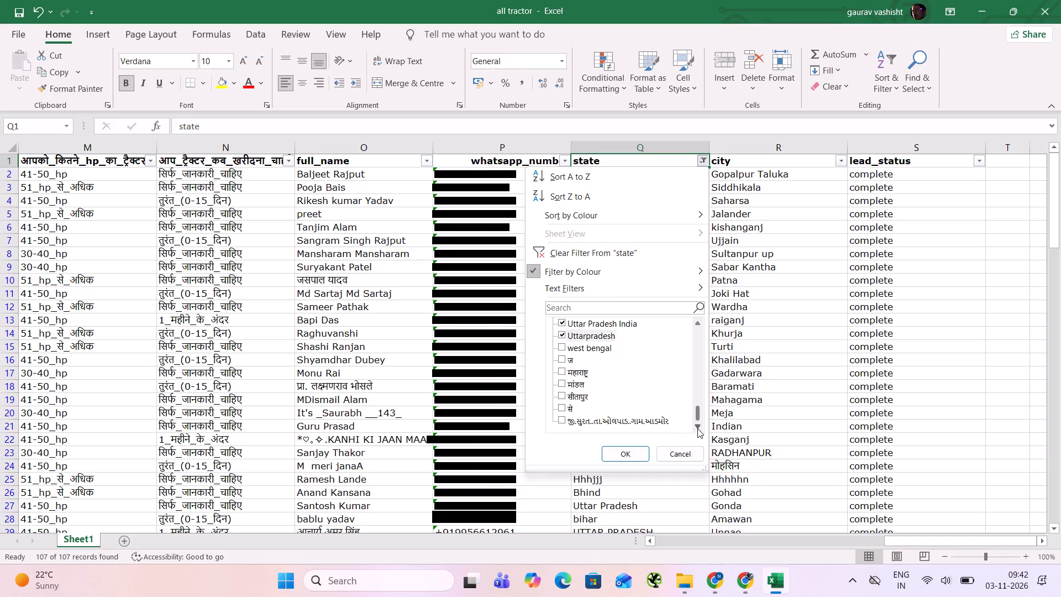
{"action": "left_click", "coordinate": [572, 395]}
{"action": "left_click", "coordinate": [575, 383]}
{"action": "left_click", "coordinate": [570, 417]}
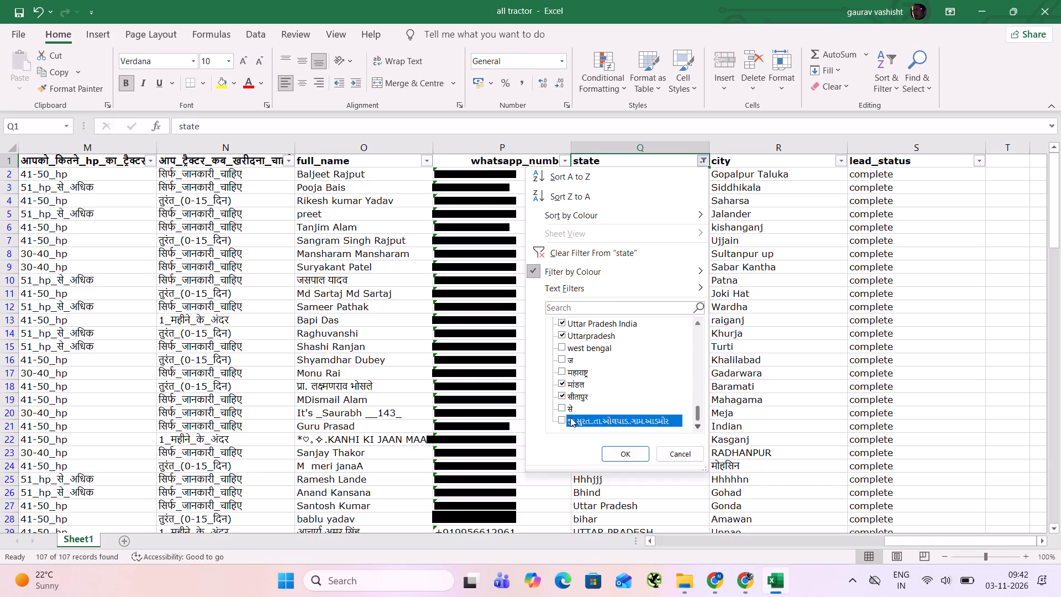
{"action": "left_click", "coordinate": [568, 405]}
{"action": "left_click", "coordinate": [580, 425]}
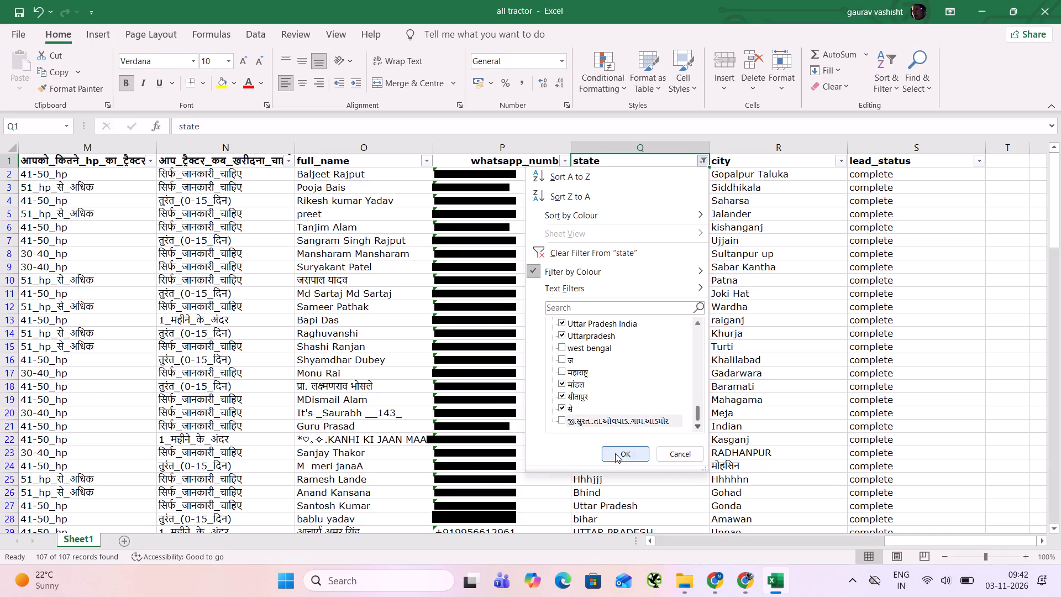
{"action": "left_click", "coordinate": [616, 454]}
Copy Uttar Pradesh into the first filtered state cell, Q2, and fill it down through all the filtered state rows.
{"action": "left_click", "coordinate": [624, 221]}
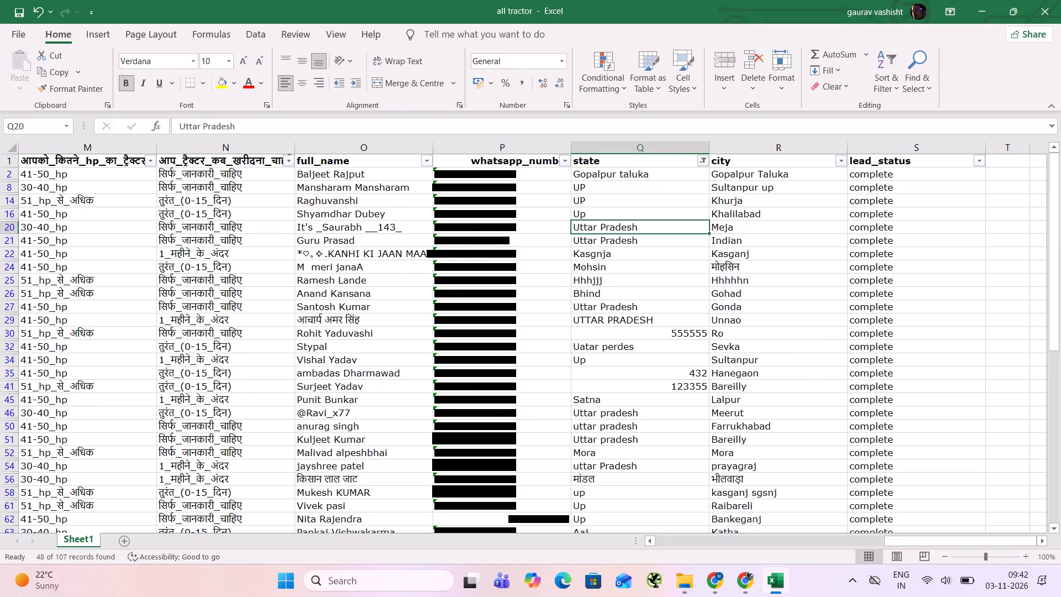
{"action": "key", "text": "ctrl+c"}
{"action": "left_click", "coordinate": [624, 172]}
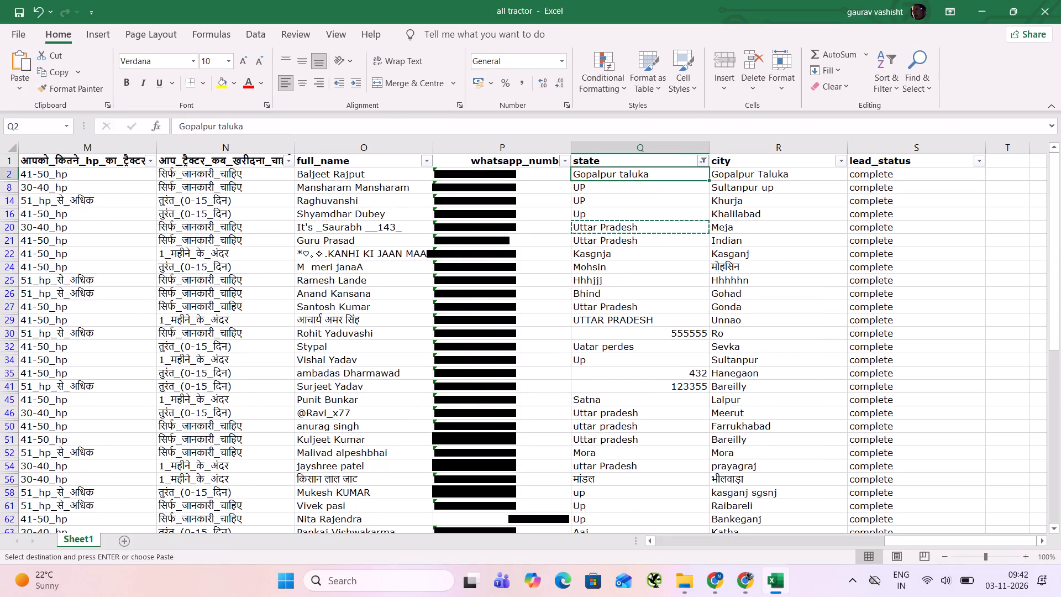
{"action": "key", "text": "ctrl+v"}
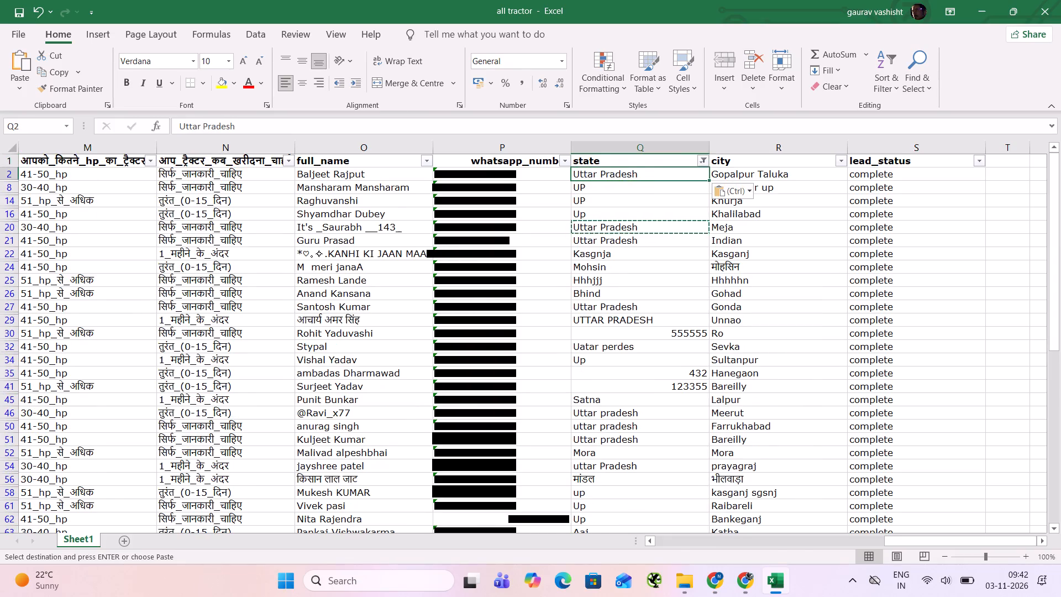
{"action": "key", "text": "ctrl+shift+Down"}
{"action": "key", "text": "ctrl+d"}
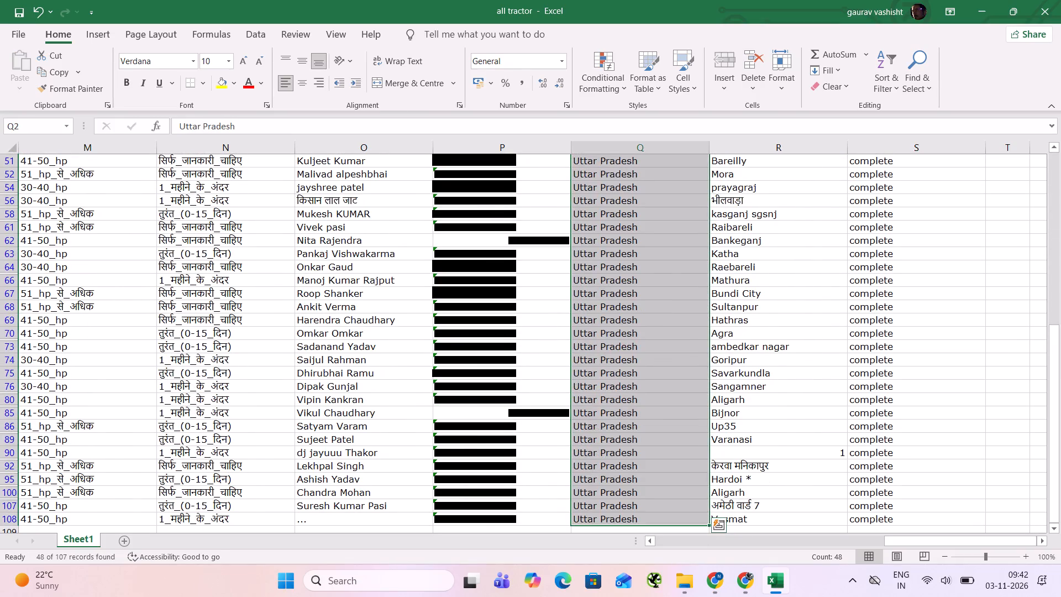
Clear the existing state filter selection and select AP, BR, GJ10, haryana and J&K instead.
{"action": "key", "text": "Up"}
{"action": "left_click", "coordinate": [703, 165]}
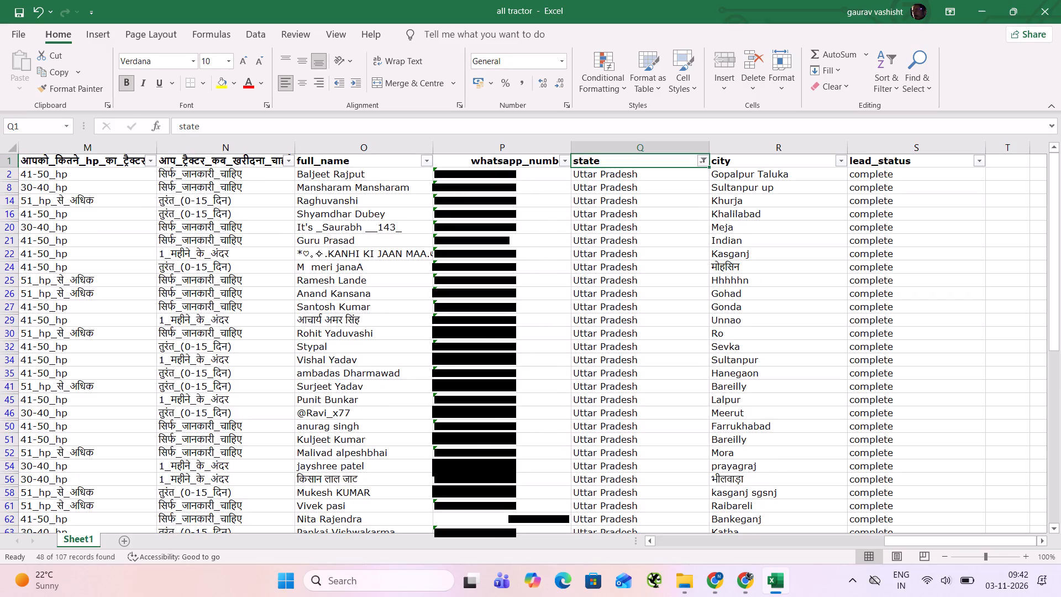
{"action": "left_click", "coordinate": [574, 326]}
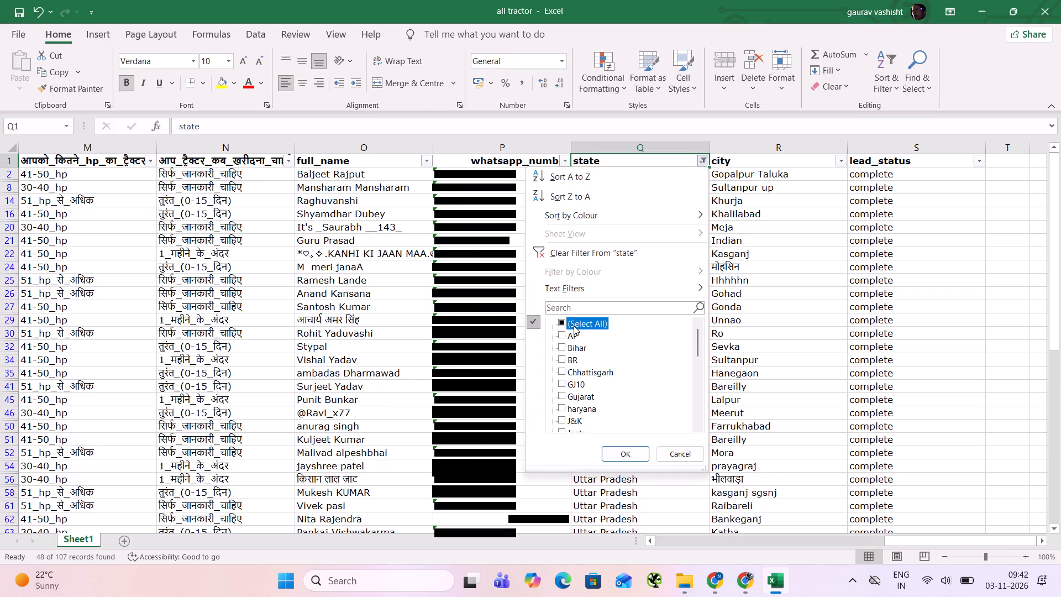
{"action": "left_click", "coordinate": [574, 326]}
{"action": "left_click", "coordinate": [570, 333]}
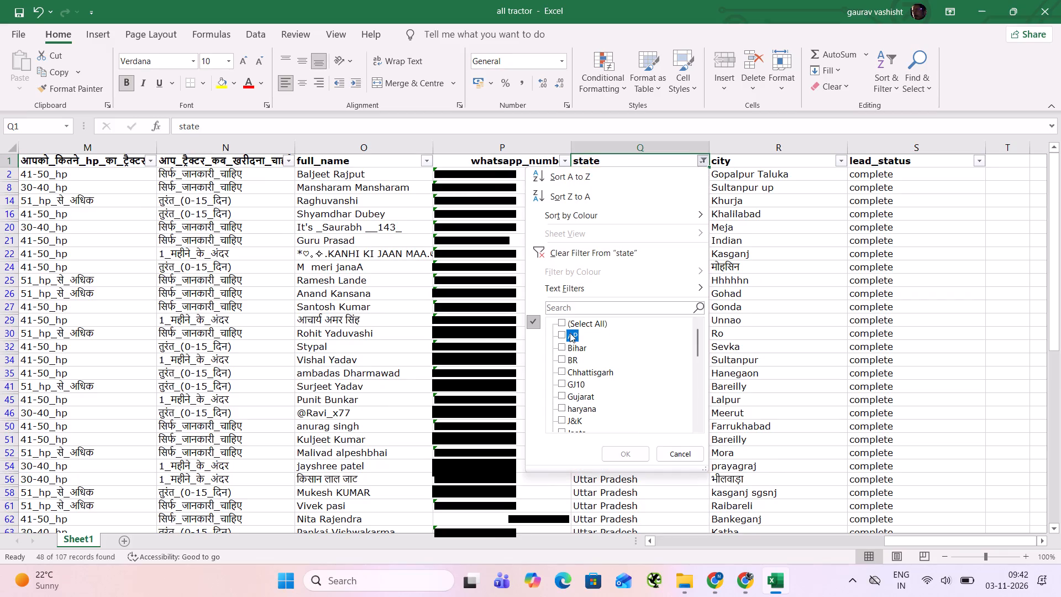
{"action": "left_click", "coordinate": [571, 371]}
{"action": "left_click", "coordinate": [569, 357]}
{"action": "left_click", "coordinate": [571, 373]}
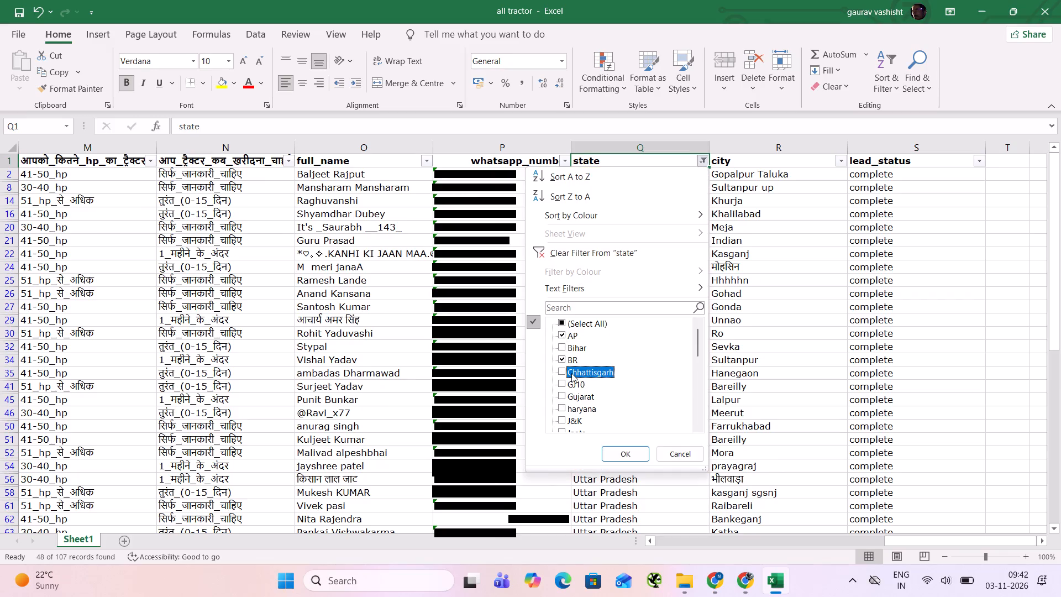
{"action": "left_click", "coordinate": [579, 393]}
{"action": "left_click", "coordinate": [577, 385]}
{"action": "left_click", "coordinate": [580, 398]}
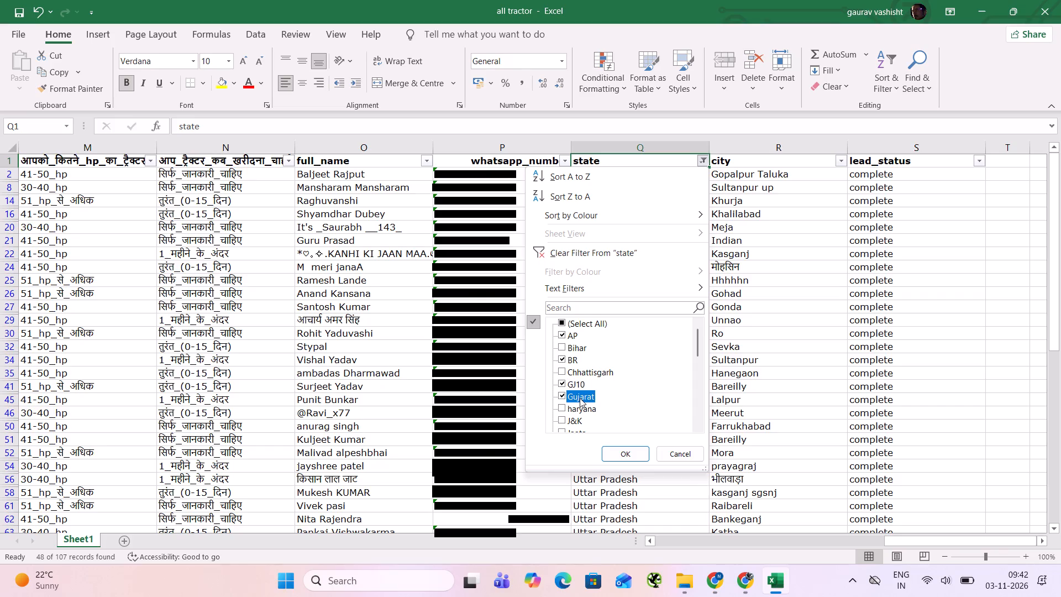
{"action": "left_click", "coordinate": [585, 409]}
{"action": "left_click", "coordinate": [571, 421]}
Add Jaata, Jammu, JH, Maharastra, Maharastra India and Mp to the state filter selection.
{"action": "double_click", "coordinate": [701, 427]}
{"action": "left_click", "coordinate": [697, 421]}
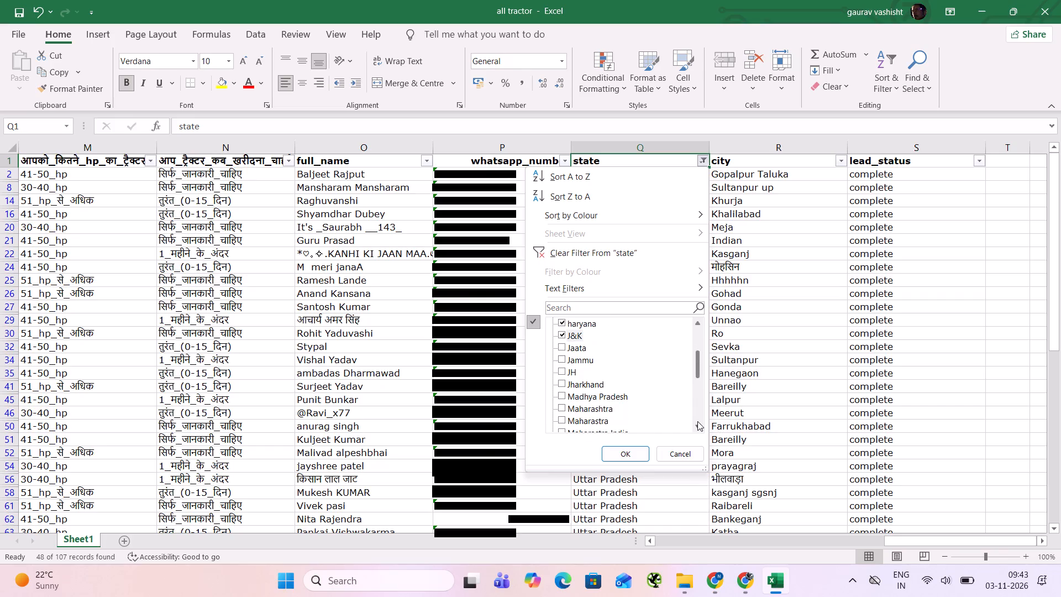
{"action": "double_click", "coordinate": [697, 421]}
{"action": "left_click", "coordinate": [587, 331]}
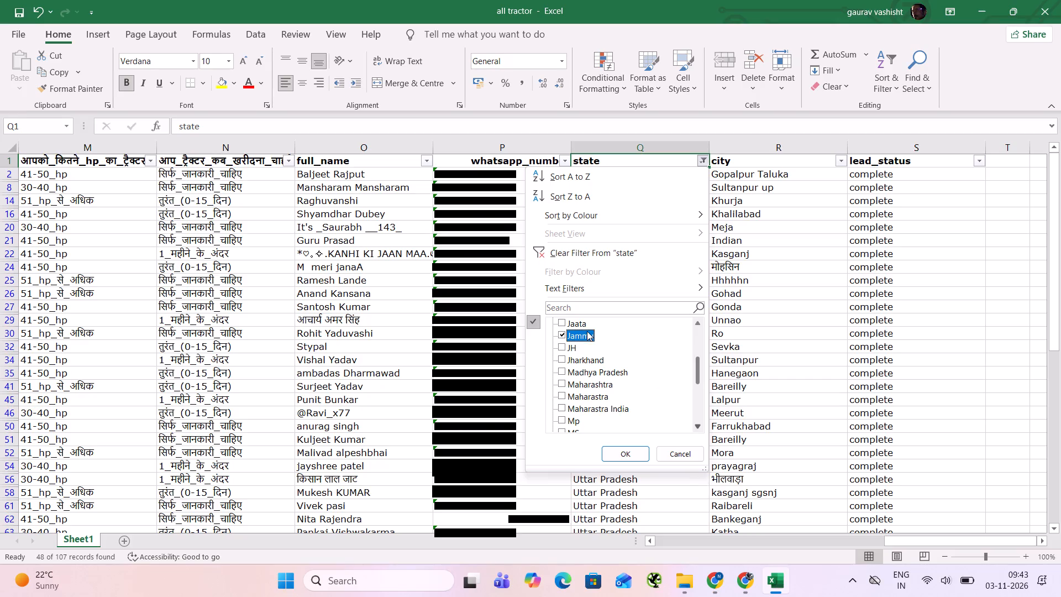
{"action": "left_click", "coordinate": [575, 321]}
{"action": "left_click", "coordinate": [567, 345]}
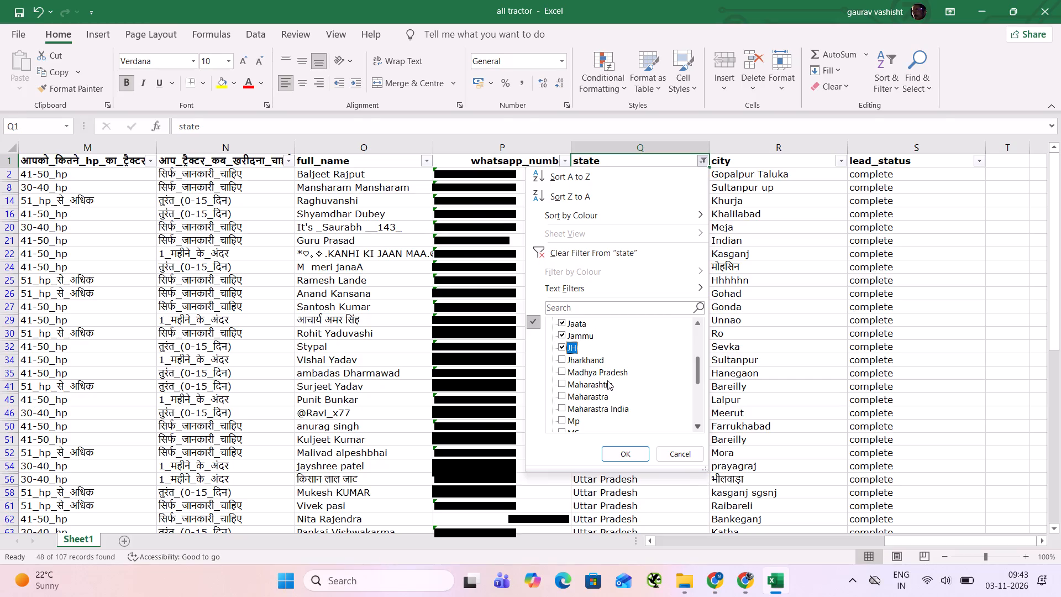
{"action": "left_click", "coordinate": [589, 393]}
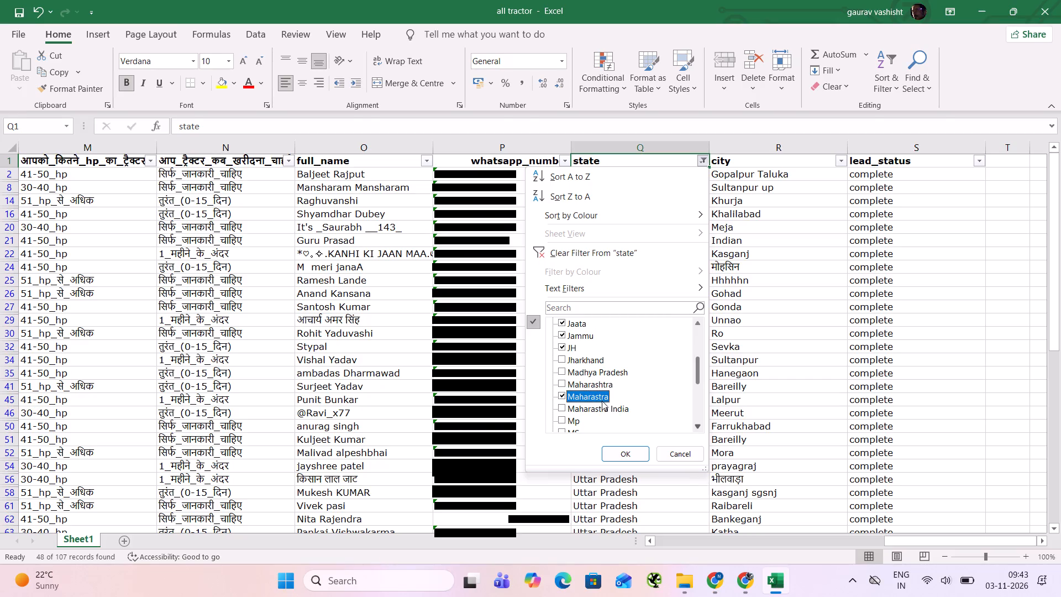
{"action": "left_click", "coordinate": [596, 394]}
{"action": "left_click", "coordinate": [589, 407]}
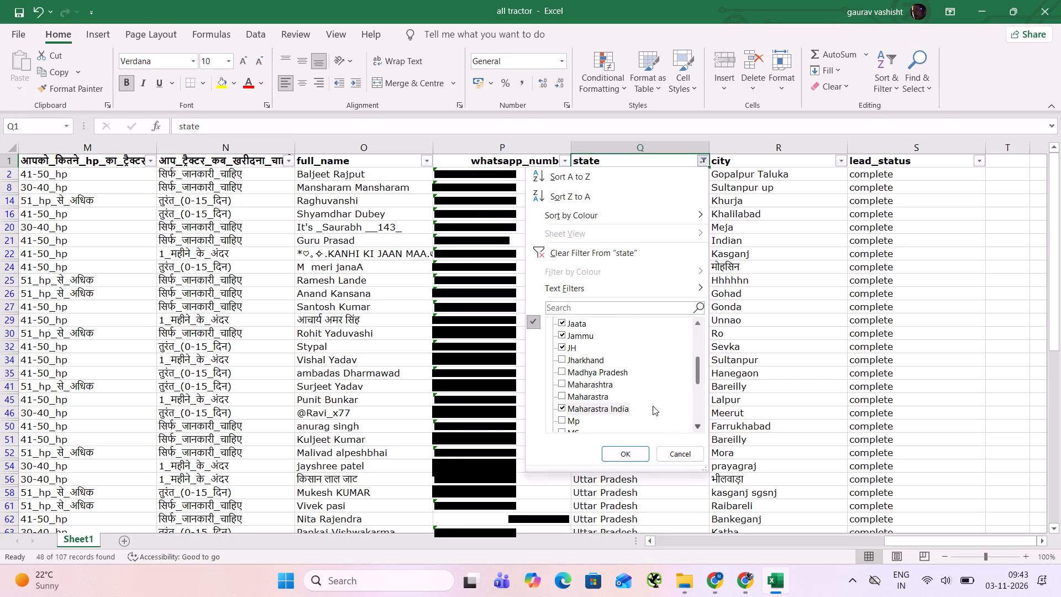
{"action": "left_click", "coordinate": [584, 400]}
{"action": "left_click", "coordinate": [569, 420]}
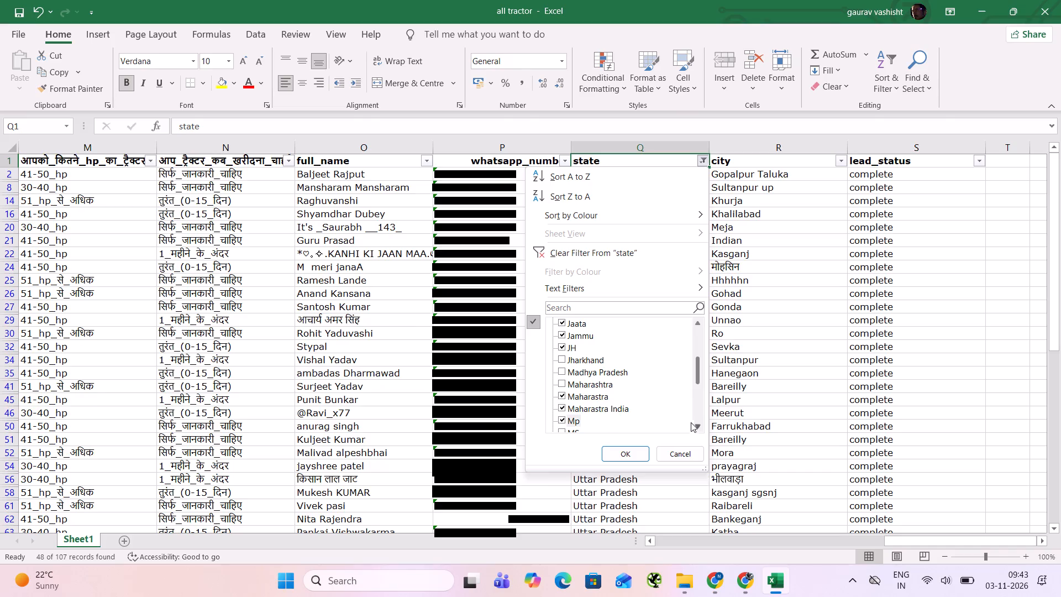
Add MS, Nuhu mewat haryana, Rath and RJ to the state filter selection.
{"action": "left_click", "coordinate": [692, 426]}
{"action": "left_click", "coordinate": [561, 347]}
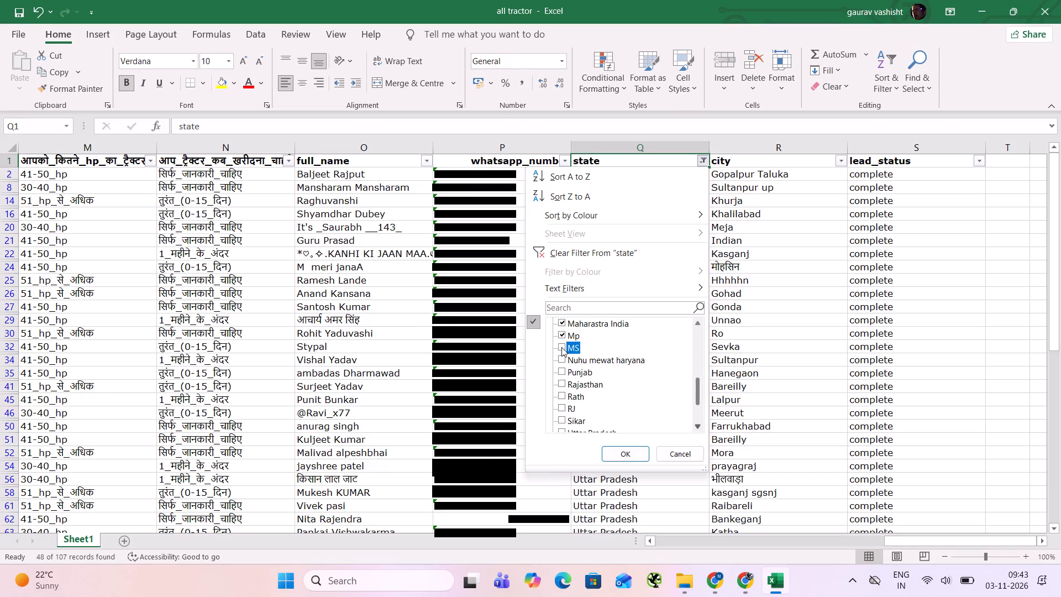
{"action": "left_click", "coordinate": [590, 364]}
{"action": "left_click", "coordinate": [582, 399]}
{"action": "left_click", "coordinate": [567, 407]}
Add Sikar, west bengal, ज, महाराष्ट्र and the Gujarati-script entry to the state selection and apply the filter.
{"action": "left_click", "coordinate": [701, 429]}
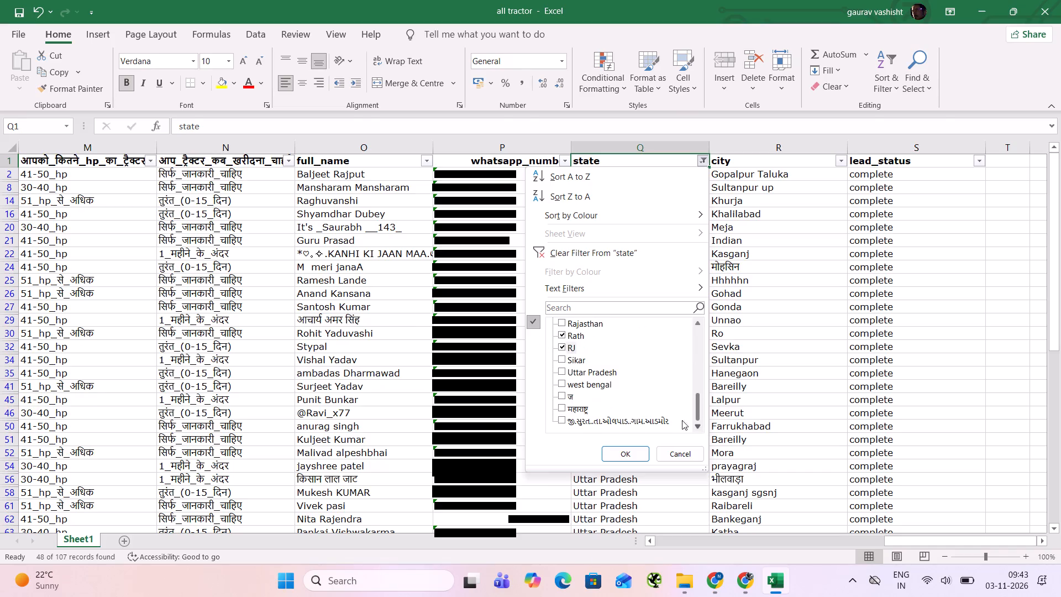
{"action": "left_click", "coordinate": [564, 360]}
{"action": "left_click", "coordinate": [585, 394]}
{"action": "left_click", "coordinate": [581, 390]}
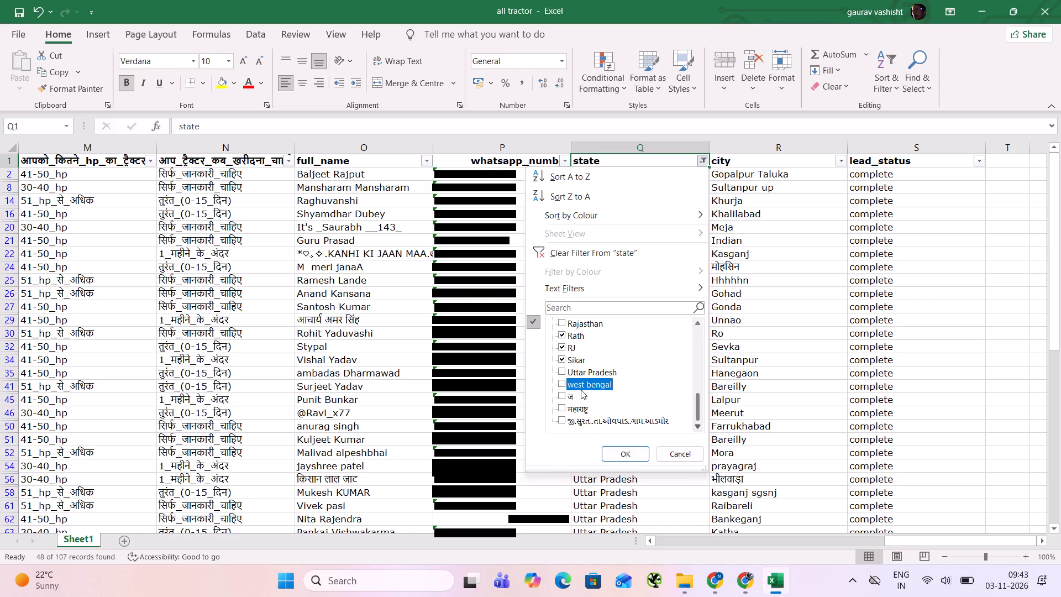
{"action": "left_click", "coordinate": [570, 396]}
{"action": "left_click", "coordinate": [580, 412]}
{"action": "left_click", "coordinate": [594, 421]}
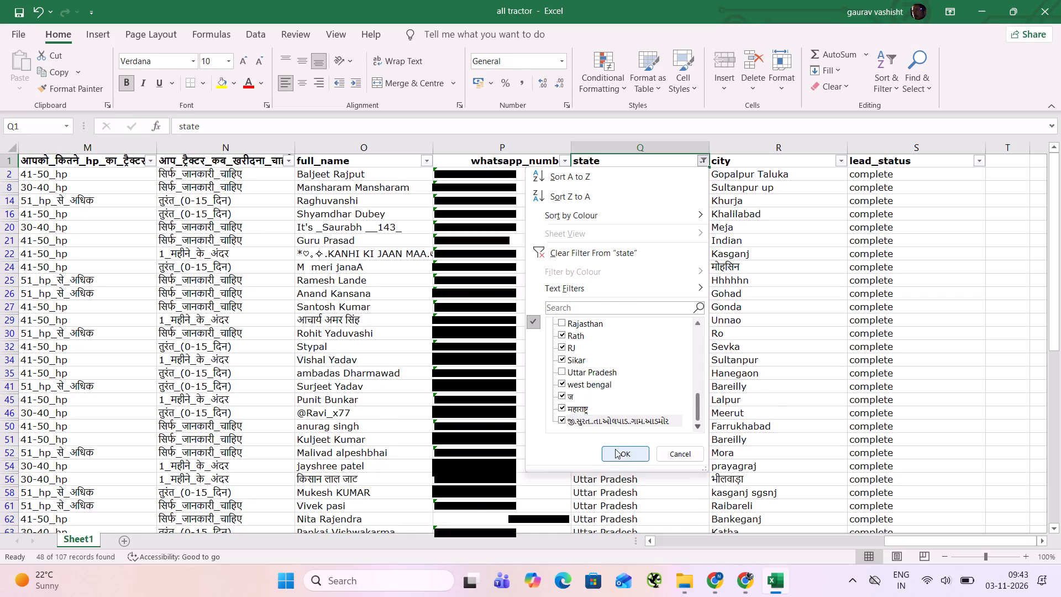
{"action": "left_click", "coordinate": [620, 458]}
Save the all tractor workbook.
{"action": "left_click", "coordinate": [621, 138]}
{"action": "left_click", "coordinate": [621, 143]}
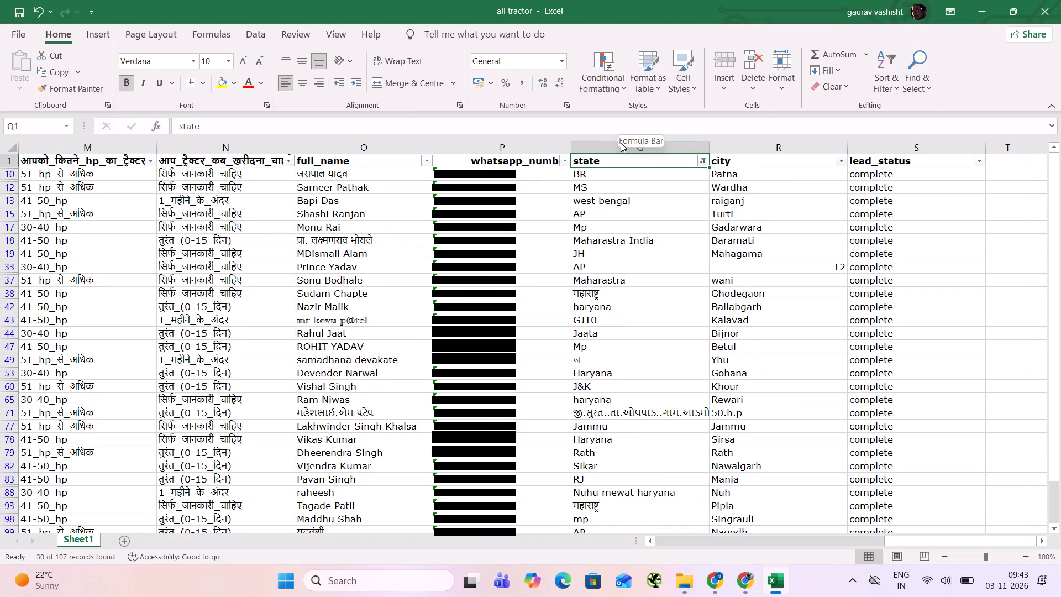
{"action": "left_click", "coordinate": [614, 147]}
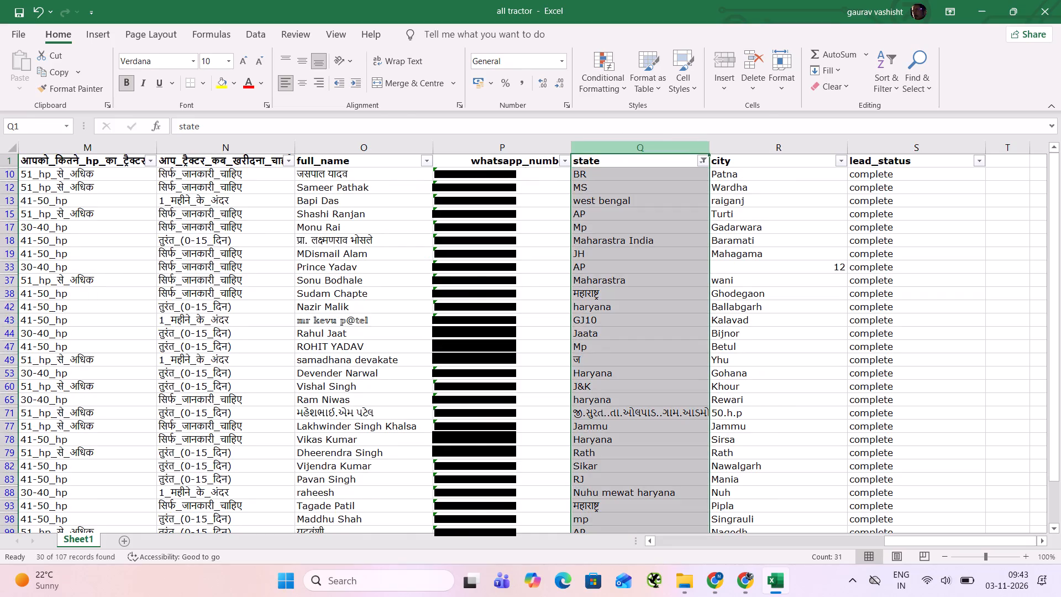
{"action": "key", "text": "ctrl+s"}
Enter the state as Bihar in Q10 and as Uttar Pradesh in Q12.
{"action": "left_click", "coordinate": [602, 173]}
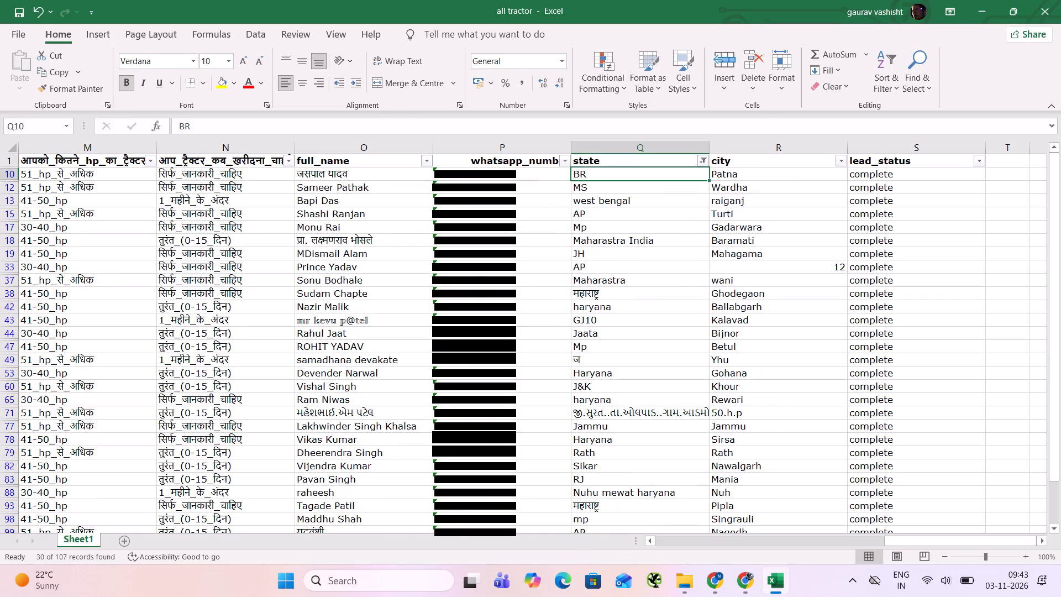
{"action": "type", "text": "Bihar"}
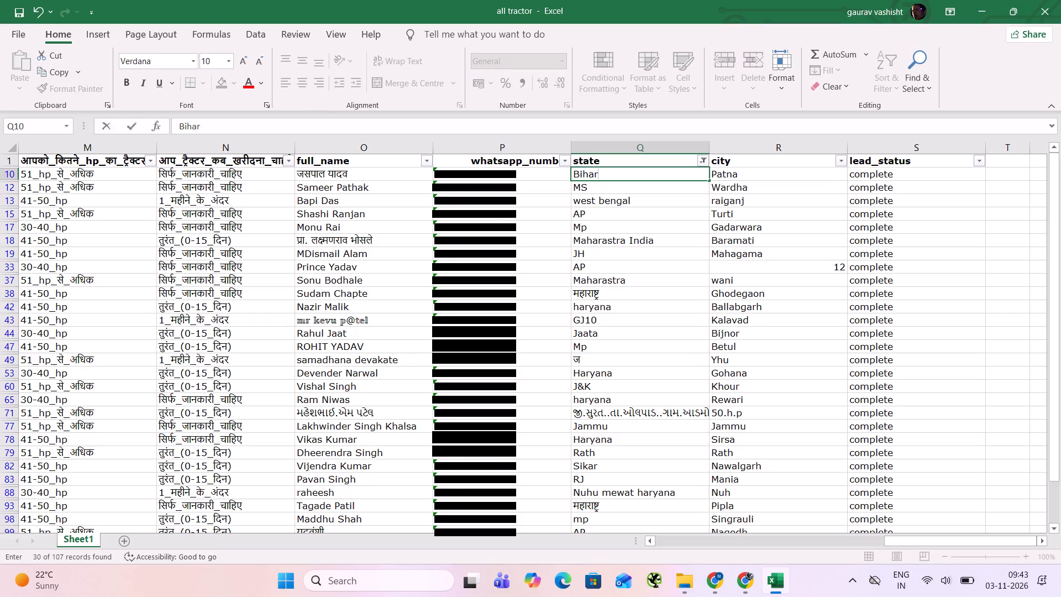
{"action": "key", "text": "Right"}
{"action": "key", "text": "Down"}
{"action": "key", "text": "Left"}
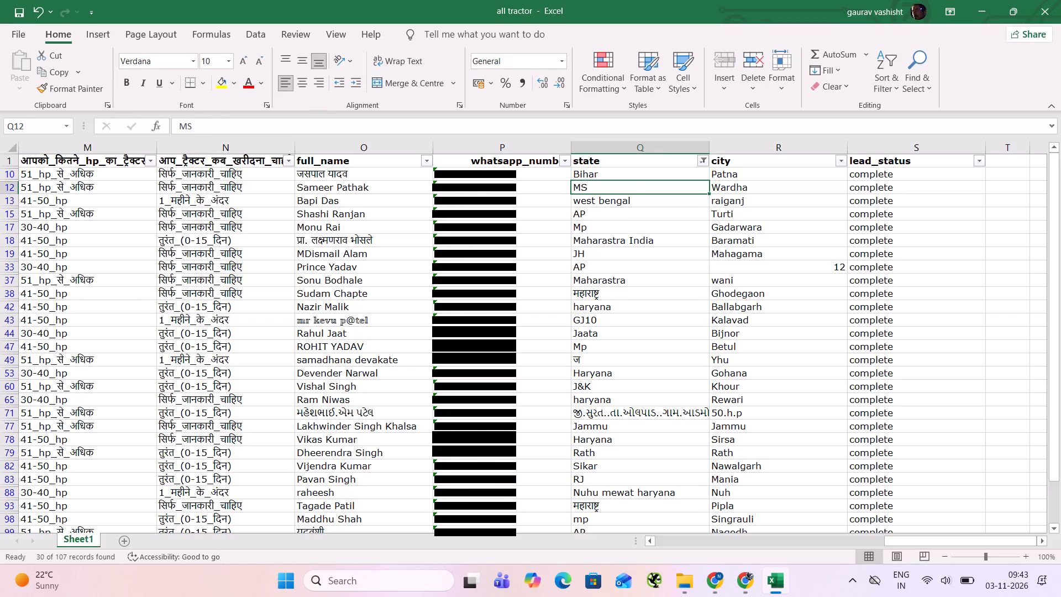
{"action": "type", "text": "Uttar"}
{"action": "key", "text": "space"}
{"action": "key", "text": "Return"}
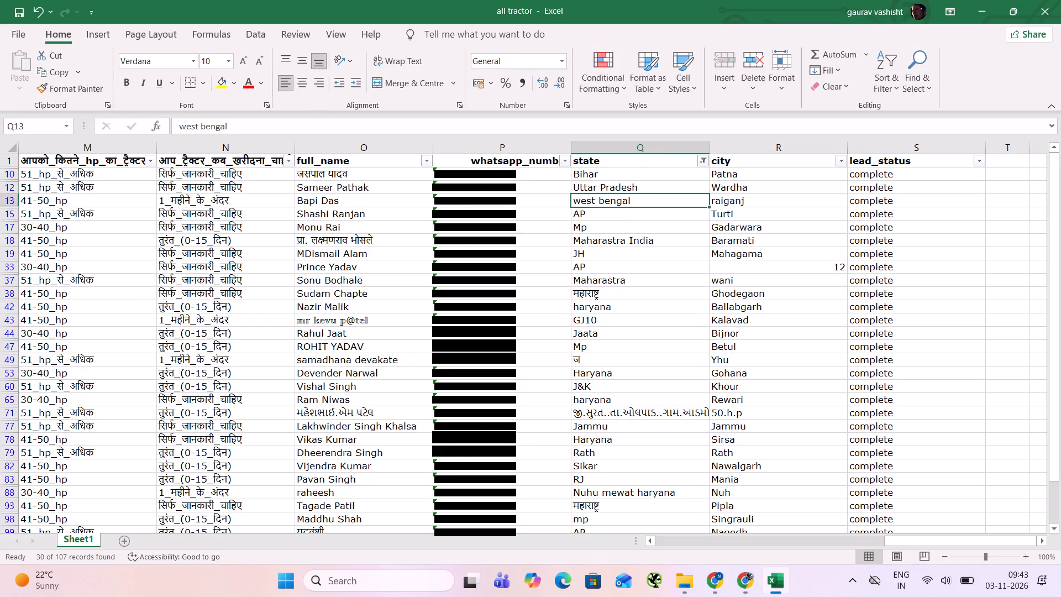
Enter West Bengal as the state in Q13 and clear the city in R13.
{"action": "type", "text": "West Bengak"}
{"action": "key", "text": "BackSpace"}
{"action": "key", "text": "l"}
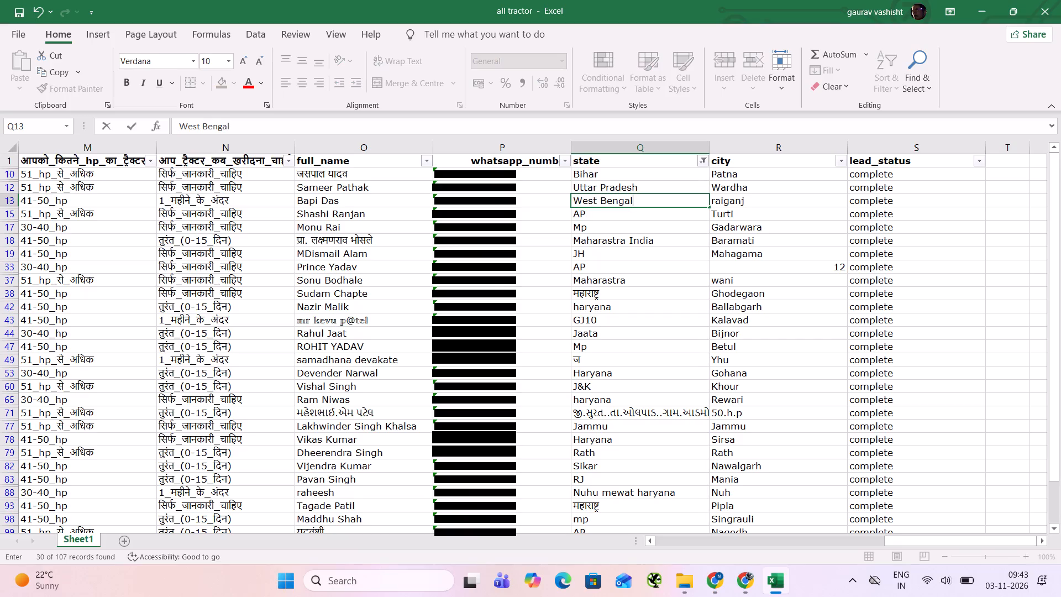
{"action": "key", "text": "Right"}
{"action": "key", "text": "BackSpace"}
{"action": "key", "text": "Down"}
Clear the city in R15 and enter Andhra Pradesh as the state in Q15.
{"action": "key", "text": "BackSpace"}
{"action": "key", "text": "Left"}
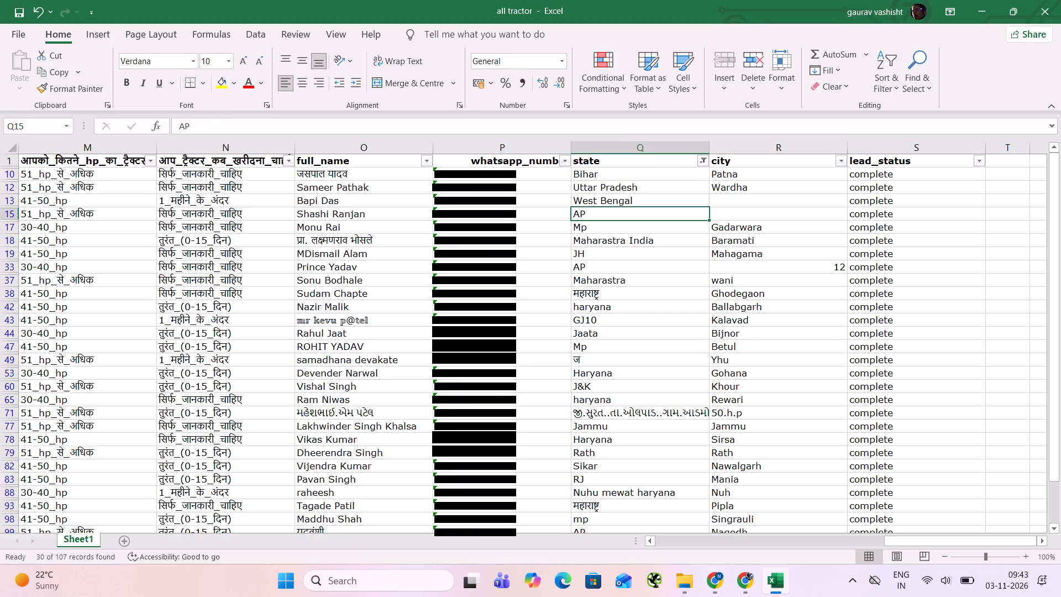
{"action": "type", "text": "Andhra {"}
{"action": "key", "text": "BackSpace"}
{"action": "type", "text": "Pradesh"}
{"action": "key", "text": "Right"}
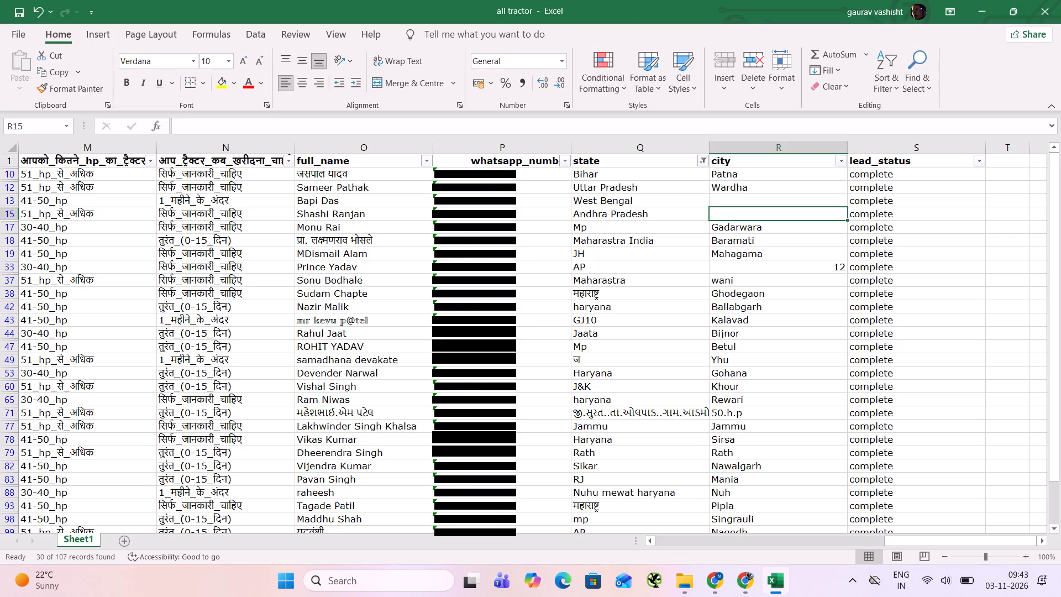
Replace the state entries in Q17, Q18 and Q19 with Madhya Pradesh, Maharashtra and Jharkhand respectively.
{"action": "key", "text": "Down"}
{"action": "key", "text": "Left"}
{"action": "type", "text": "Madhya"}
{"action": "key", "text": "space"}
{"action": "key", "text": "Return"}
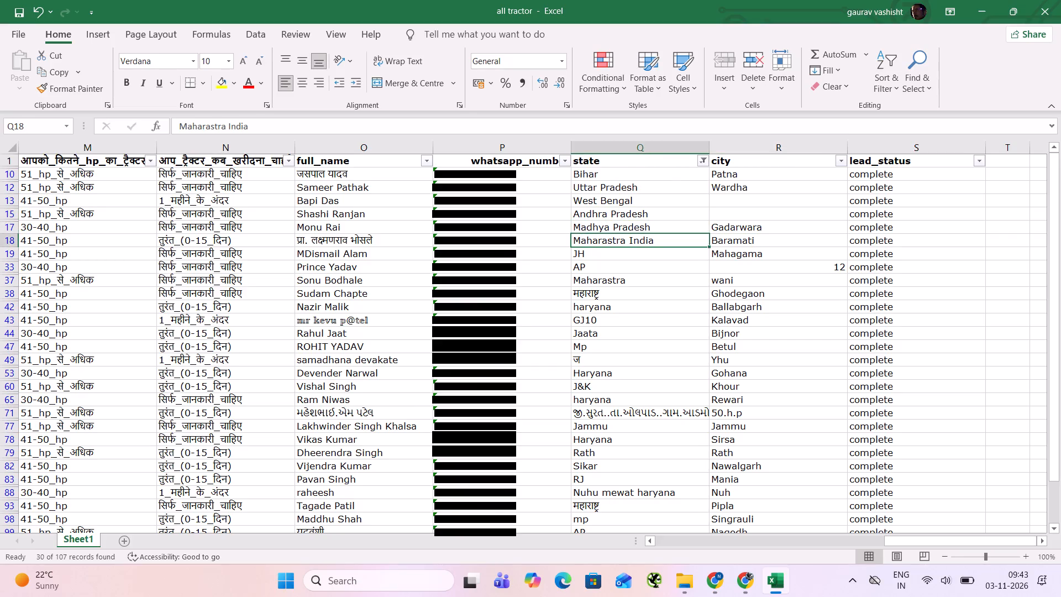
{"action": "type", "text": "Maharashtra"}
{"action": "key", "text": "Right"}
{"action": "key", "text": "Down"}
{"action": "key", "text": "Left"}
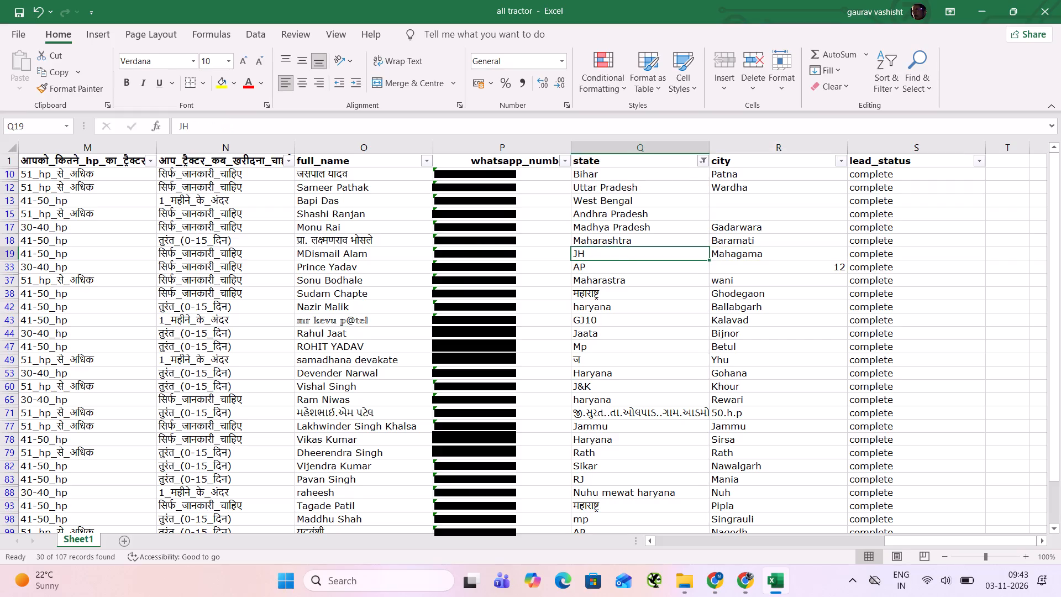
{"action": "type", "text": "Jharkhand"}
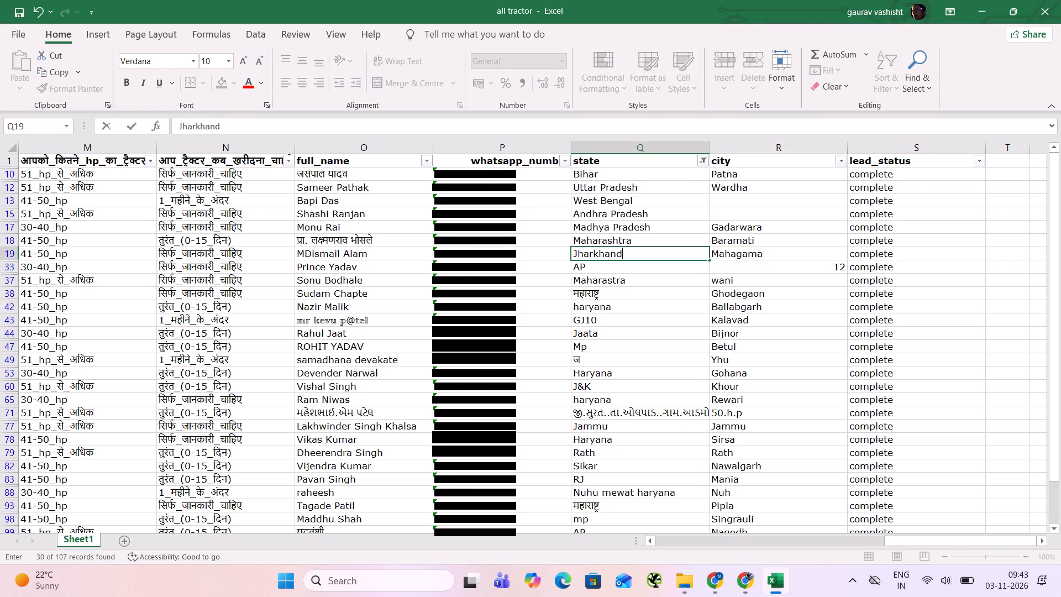
{"action": "key", "text": "Right"}
Clear the city in R33 and enter Andhra Pradesh, with a capital A, as the state in Q33.
{"action": "key", "text": "Down"}
{"action": "key", "text": "BackSpace"}
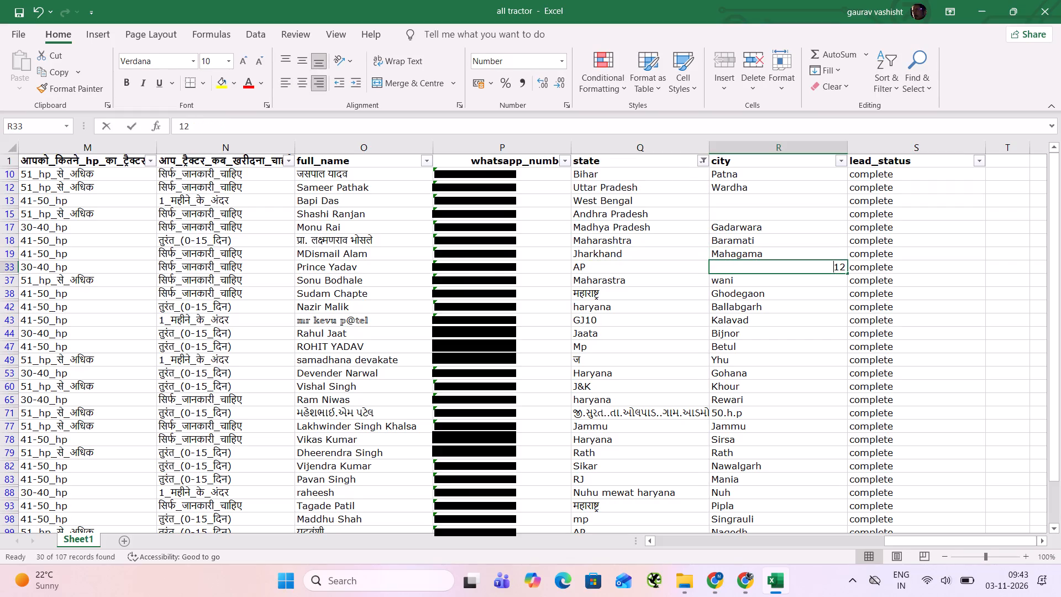
{"action": "key", "text": "Left"}
{"action": "type", "text": "ab"}
{"action": "key", "text": "BackSpace"}
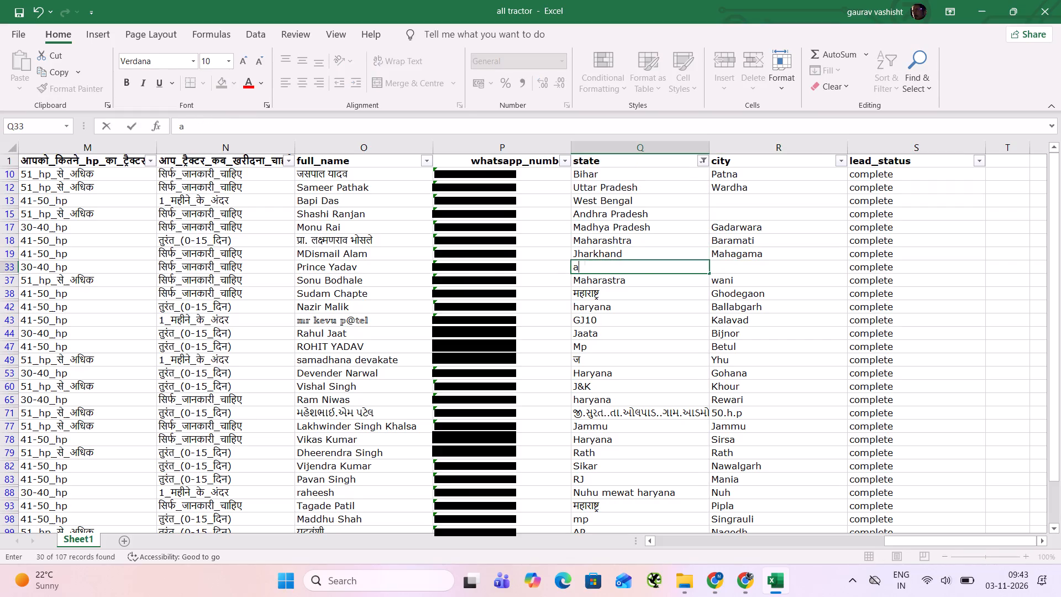
{"action": "type", "text": "ndhra Pradesh"}
{"action": "key", "text": "Left"}
{"action": "key", "text": "Down"}
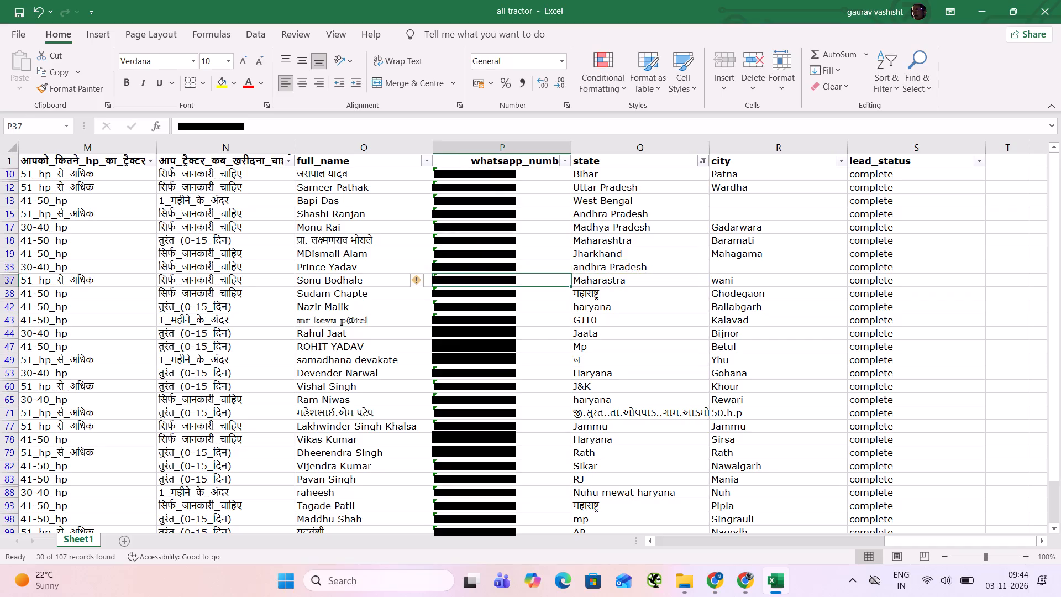
{"action": "key", "text": "Right"}
{"action": "key", "text": "Up"}
{"action": "type", "text": "Andhra"}
{"action": "key", "text": "space"}
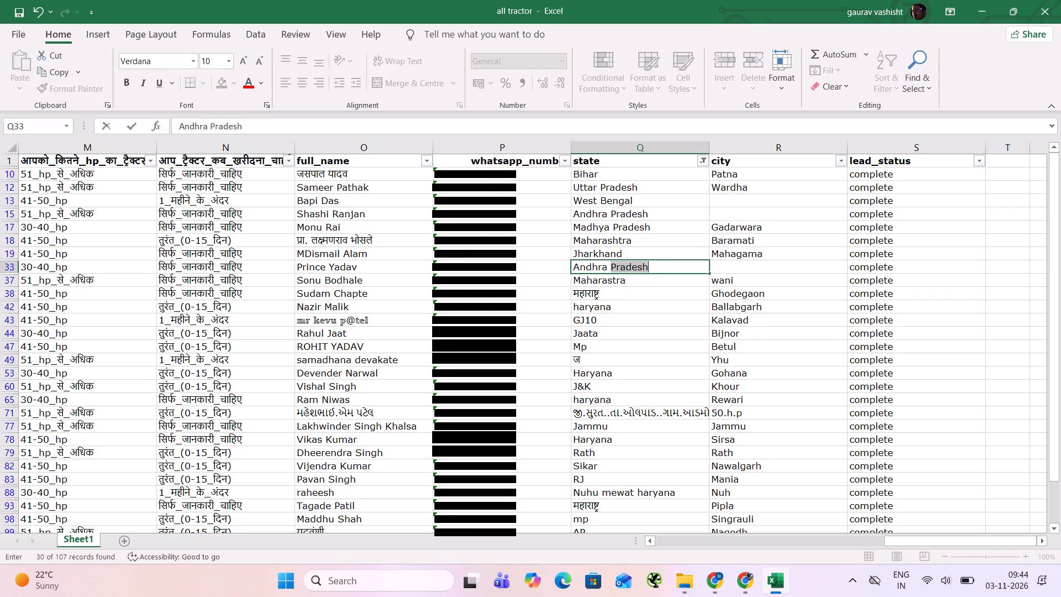
{"action": "type", "text": "Pradesh"}
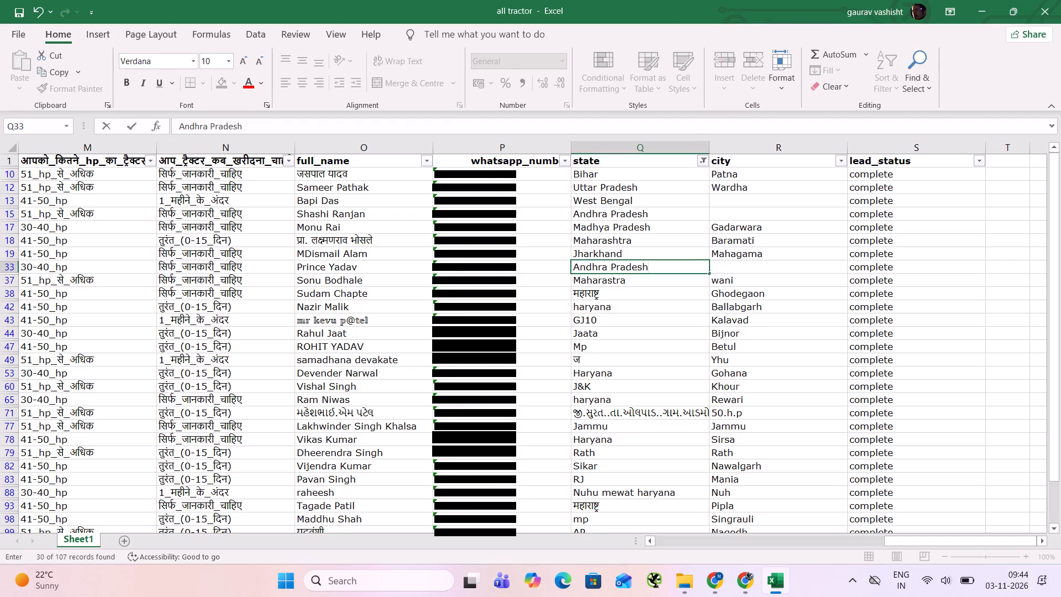
Clear the city entry in R37.
{"action": "key", "text": "Right"}
{"action": "key", "text": "Down"}
{"action": "key", "text": "BackSpace"}
{"action": "key", "text": "Left"}
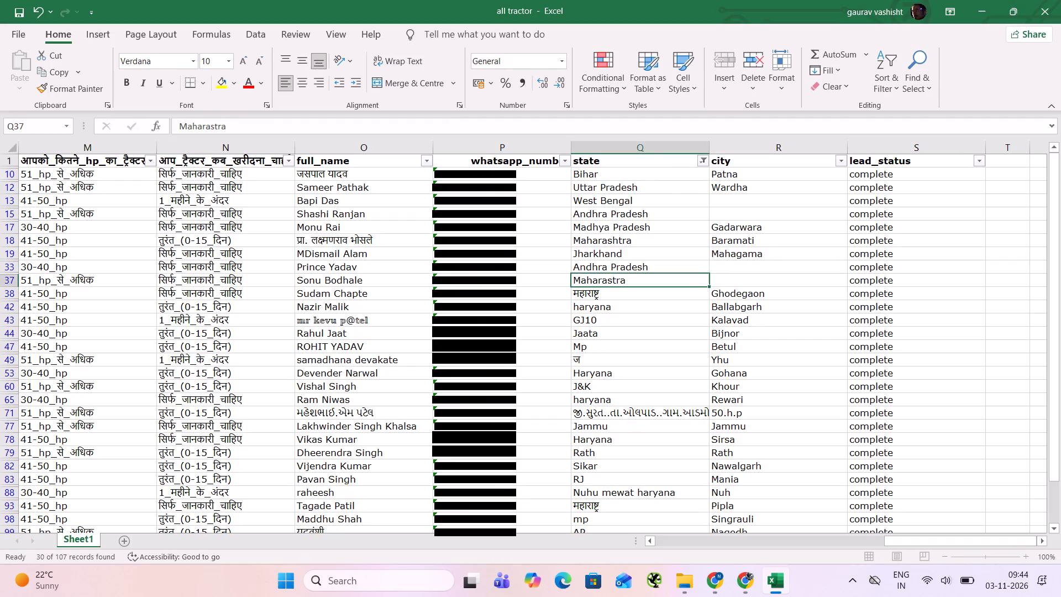
Enter Maharashtra as the state in Q37 and copy it to Q38.
{"action": "type", "text": "Maharashtra"}
{"action": "key", "text": "Down"}
{"action": "key", "text": "Up"}
{"action": "key", "text": "ctrl+c"}
{"action": "key", "text": "Down"}
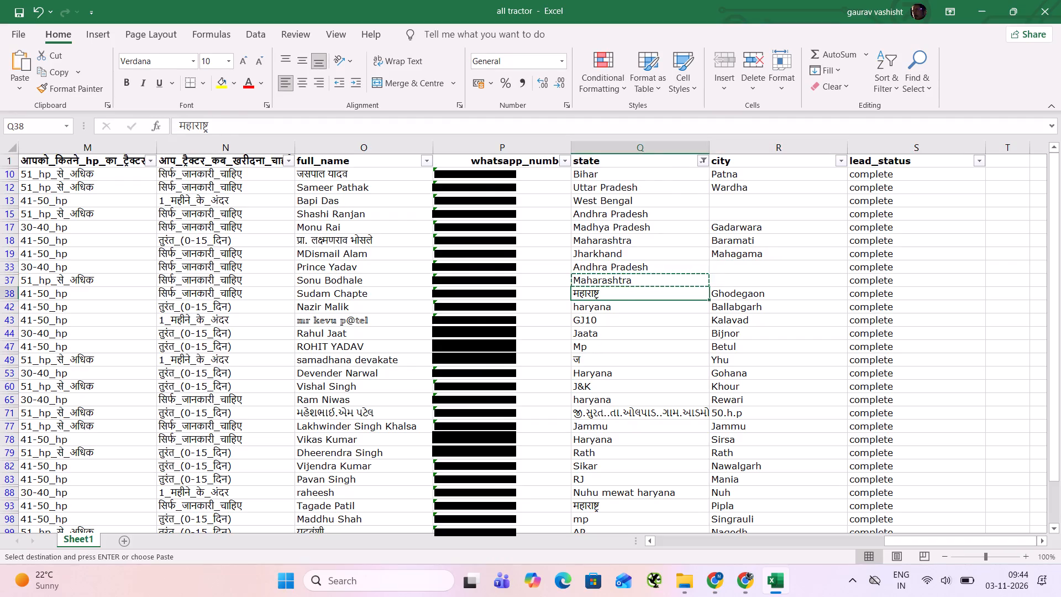
{"action": "key", "text": "ctrl+v"}
Replace the state entries with Haryana in Q42 and Gujarat in Q43.
{"action": "key", "text": "Down"}
{"action": "type", "text": "Hart="}
{"action": "key", "text": "BackSpace"}
{"action": "key", "text": "BackSpace"}
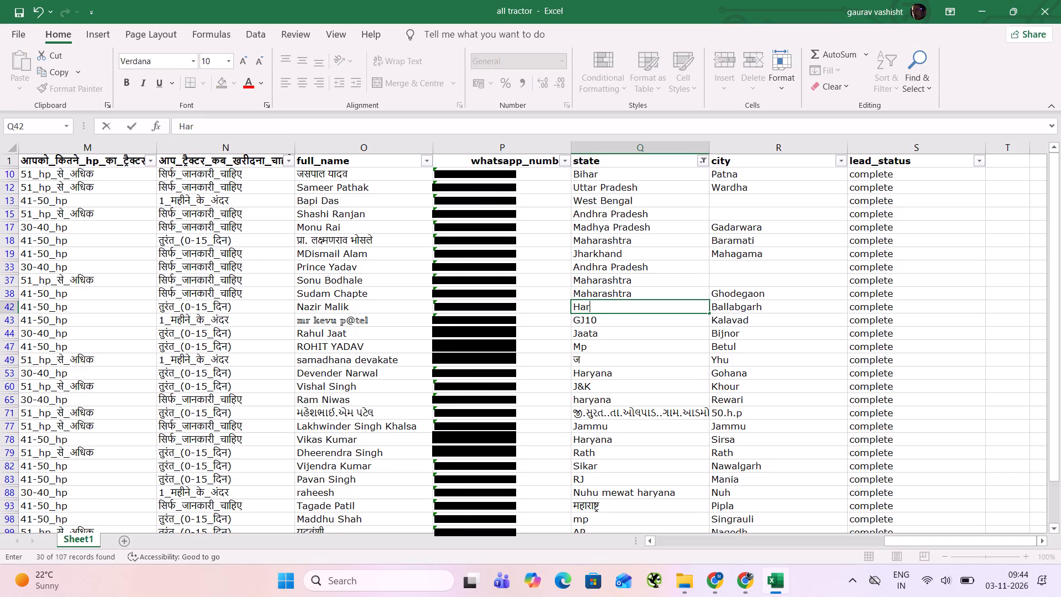
{"action": "type", "text": "yana"}
{"action": "key", "text": "Right"}
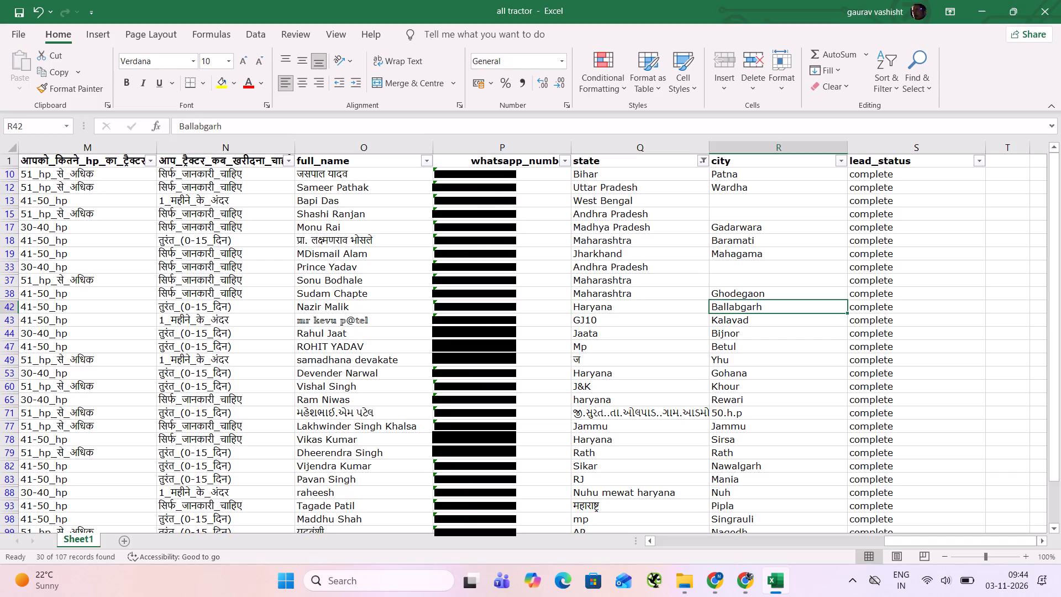
{"action": "key", "text": "Down"}
{"action": "key", "text": "Left"}
{"action": "type", "text": "Gujarat"}
{"action": "key", "text": "Down"}
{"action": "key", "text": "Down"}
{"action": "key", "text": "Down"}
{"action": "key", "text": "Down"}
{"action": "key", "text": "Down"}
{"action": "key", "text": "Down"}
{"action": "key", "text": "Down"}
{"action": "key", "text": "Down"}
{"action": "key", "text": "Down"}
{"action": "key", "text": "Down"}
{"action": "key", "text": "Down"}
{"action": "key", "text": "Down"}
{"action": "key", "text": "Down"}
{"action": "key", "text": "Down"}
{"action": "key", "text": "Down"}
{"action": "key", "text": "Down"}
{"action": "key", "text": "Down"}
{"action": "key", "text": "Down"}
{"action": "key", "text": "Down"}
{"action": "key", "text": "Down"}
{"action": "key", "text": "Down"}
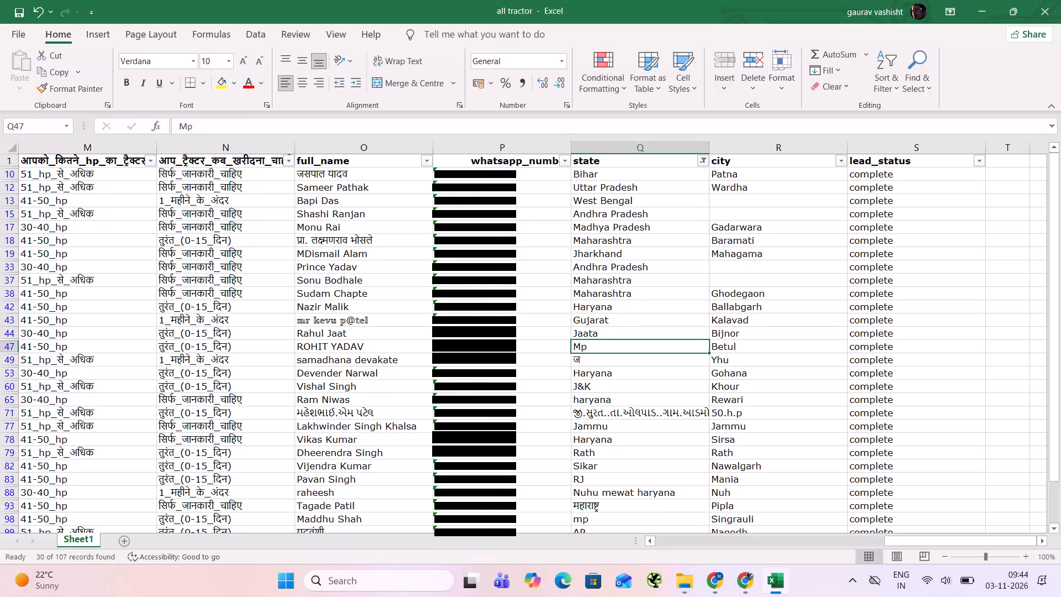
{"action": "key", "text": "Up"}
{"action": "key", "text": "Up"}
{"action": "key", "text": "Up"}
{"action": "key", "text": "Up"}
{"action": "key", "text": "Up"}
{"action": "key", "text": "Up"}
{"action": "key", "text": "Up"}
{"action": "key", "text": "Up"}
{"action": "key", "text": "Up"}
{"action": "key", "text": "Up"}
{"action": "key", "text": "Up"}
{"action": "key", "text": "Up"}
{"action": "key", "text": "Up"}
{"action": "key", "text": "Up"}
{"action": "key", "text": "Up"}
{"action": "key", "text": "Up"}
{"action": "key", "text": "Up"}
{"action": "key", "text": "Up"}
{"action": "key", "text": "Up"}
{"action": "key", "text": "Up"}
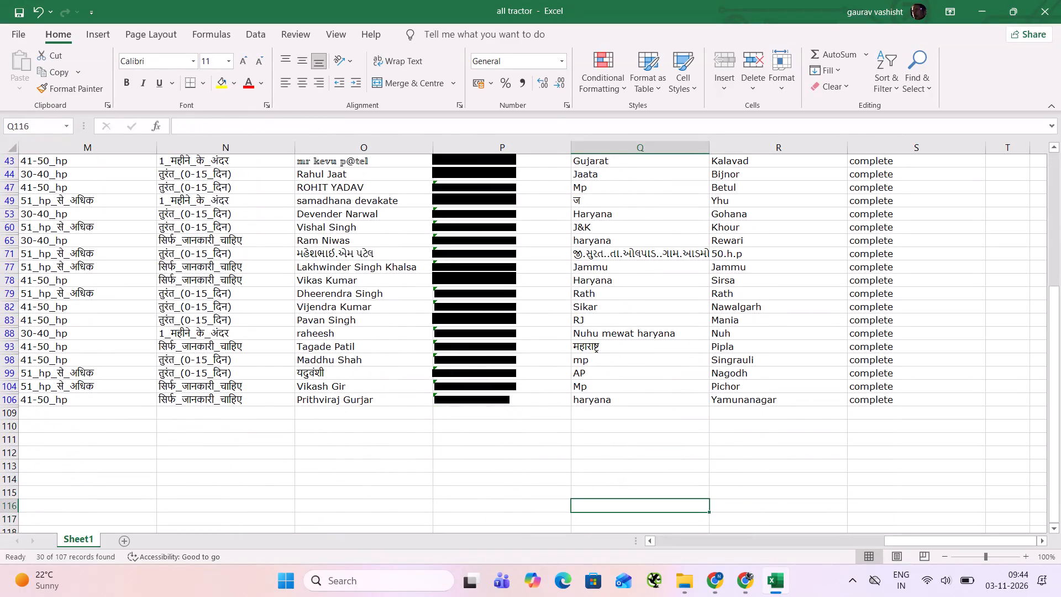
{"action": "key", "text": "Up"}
Replace the state entries with Uttar Pradesh in Q44 and Madhya Pradesh in Q47.
{"action": "type", "text": "Uttar"}
{"action": "key", "text": "space"}
{"action": "key", "text": "Return"}
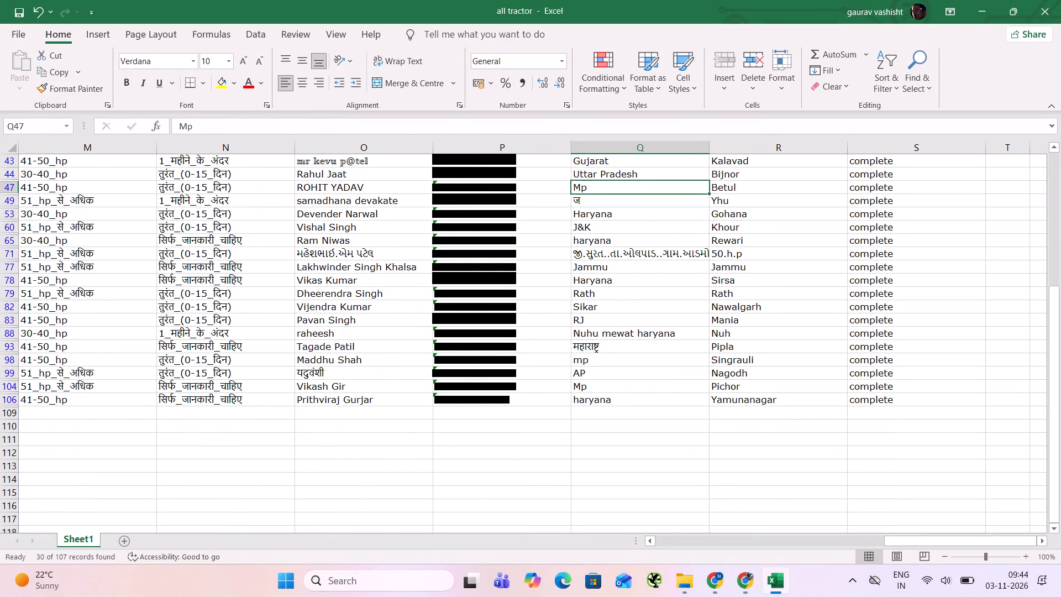
{"action": "type", "text": "Madhya"}
{"action": "key", "text": "space"}
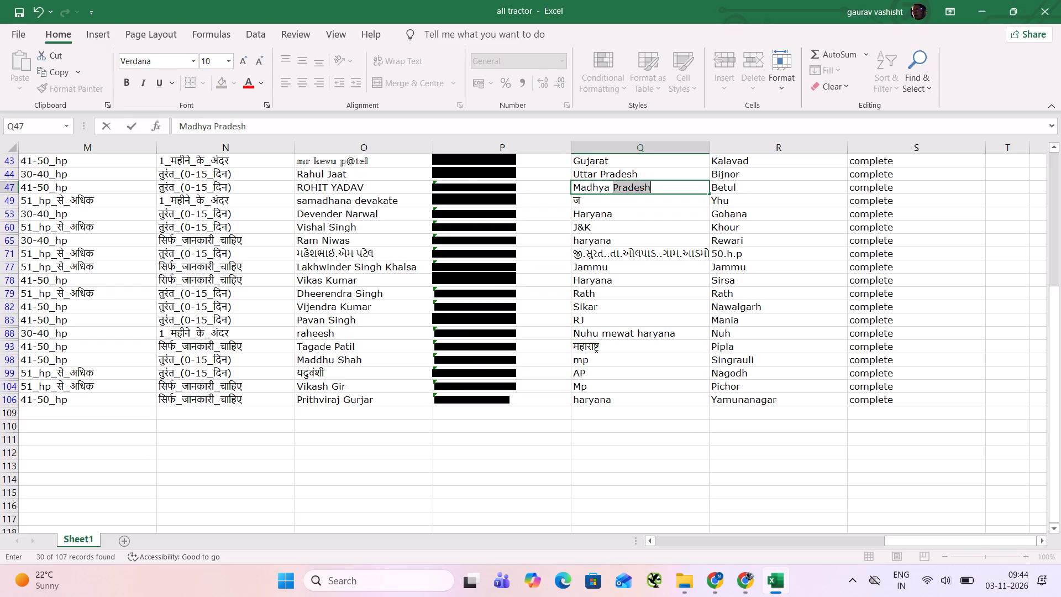
{"action": "key", "text": "Return"}
Clear the city in R47 and both the city and state entries in row 49.
{"action": "key", "text": "Right"}
{"action": "key", "text": "Up"}
{"action": "key", "text": "BackSpace"}
{"action": "key", "text": "Down"}
{"action": "key", "text": "BackSpace"}
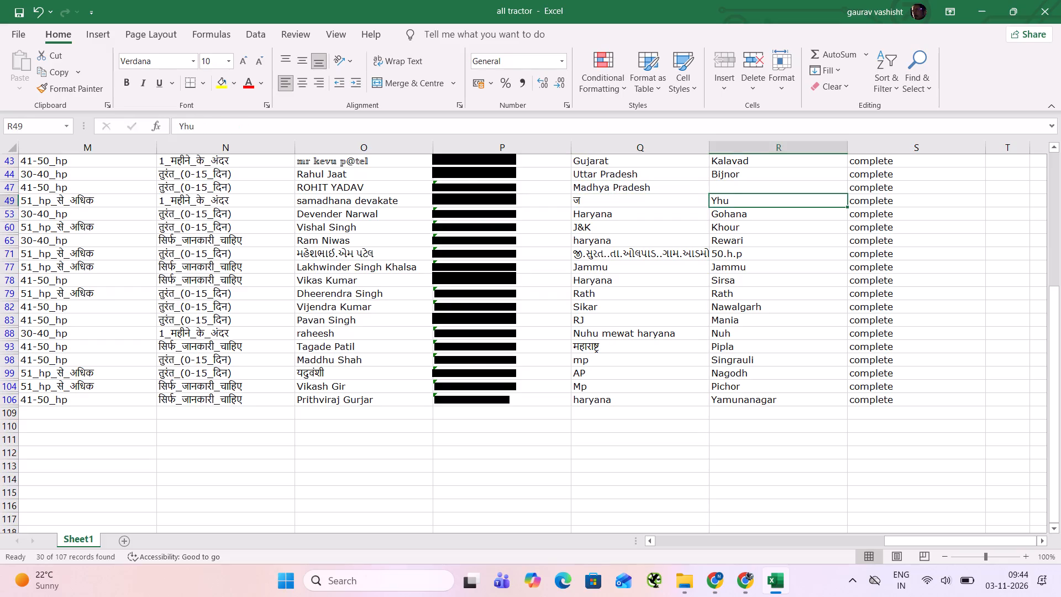
{"action": "key", "text": "Left"}
{"action": "key", "text": "BackSpace"}
Replace the state entries with Jammu And Kashmir in Q60 and Haryana, with a capital H, in Q65.
{"action": "key", "text": "Down"}
{"action": "key", "text": "Right"}
{"action": "key", "text": "Down"}
{"action": "key", "text": "Left"}
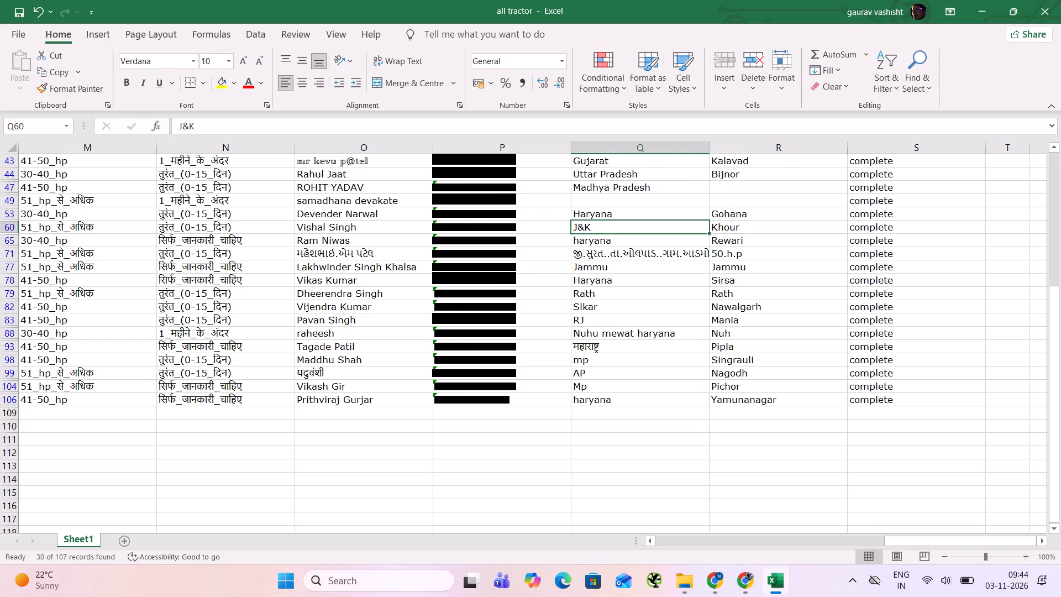
{"action": "type", "text": "Jammu And z"}
{"action": "key", "text": "BackSpace"}
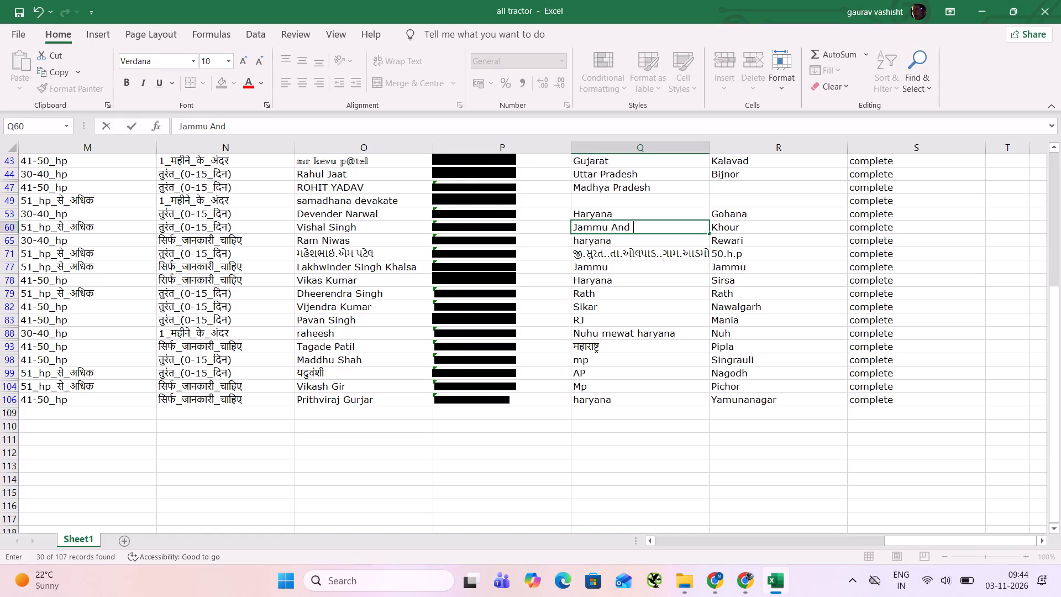
{"action": "type", "text": "Kashmir"}
{"action": "key", "text": "Down"}
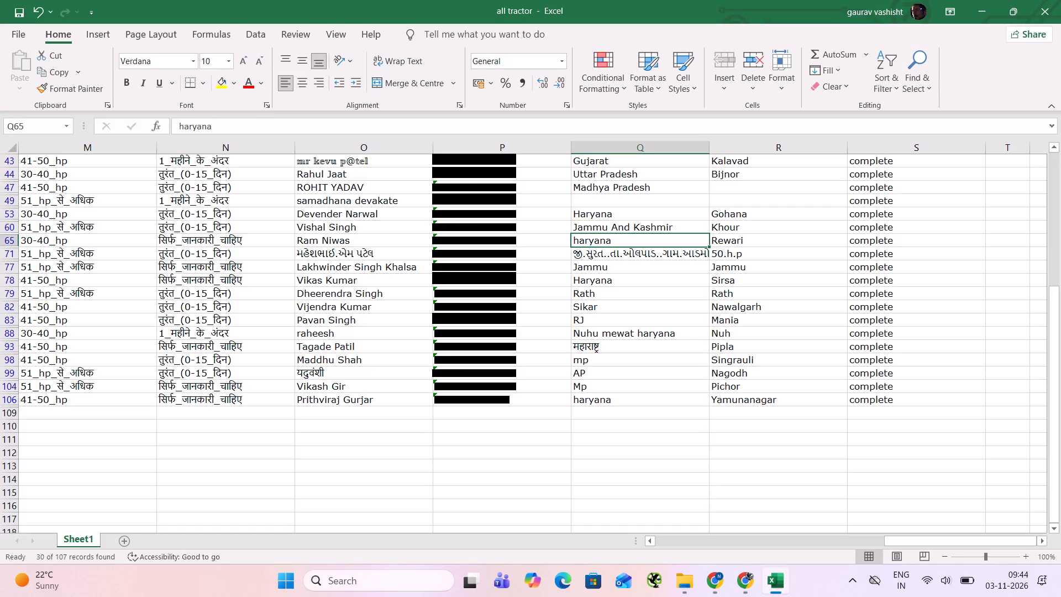
{"action": "type", "text": "Haryana"}
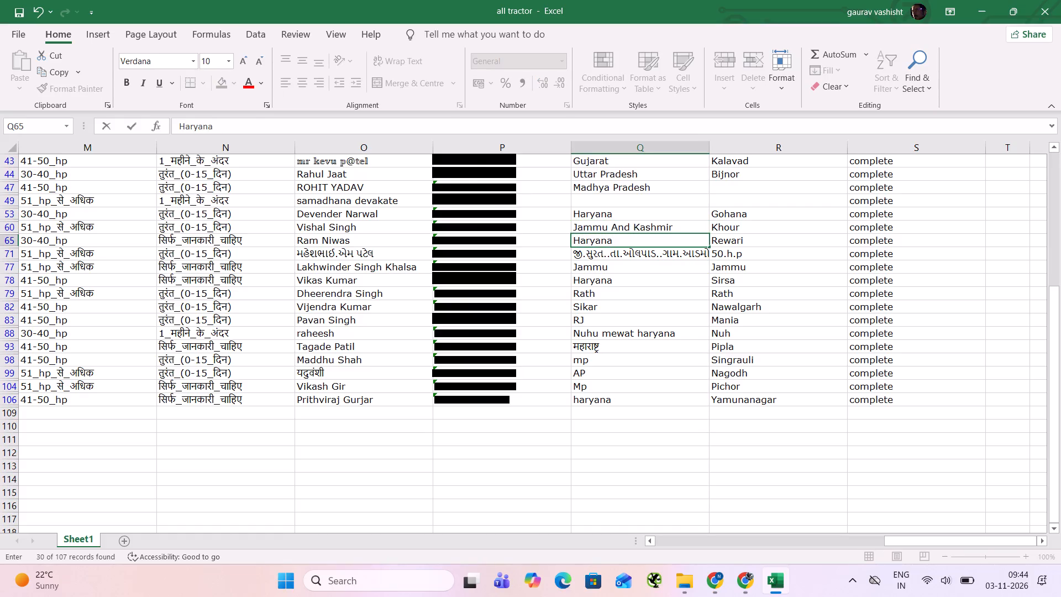
Enter Gujarat as the state in Q71 and clear the city entry in R71.
{"action": "key", "text": "Down"}
{"action": "type", "text": "Gujarat"}
{"action": "key", "text": "Right"}
{"action": "key", "text": "BackSpace"}
Enter Jammu And Kashmir as the state in Q77.
{"action": "key", "text": "Down"}
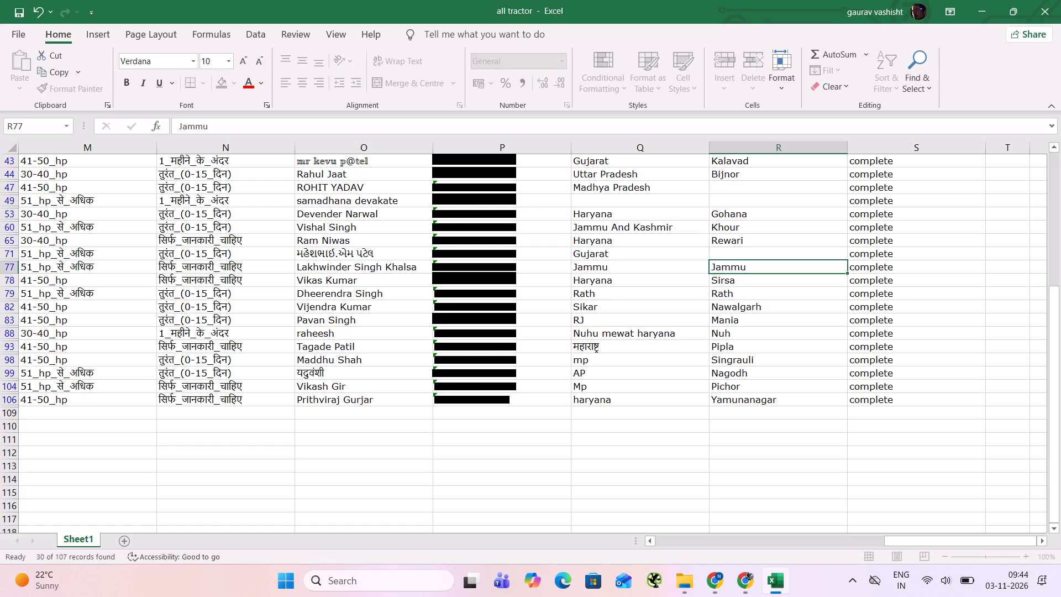
{"action": "key", "text": "Left"}
{"action": "type", "text": "Jammu"}
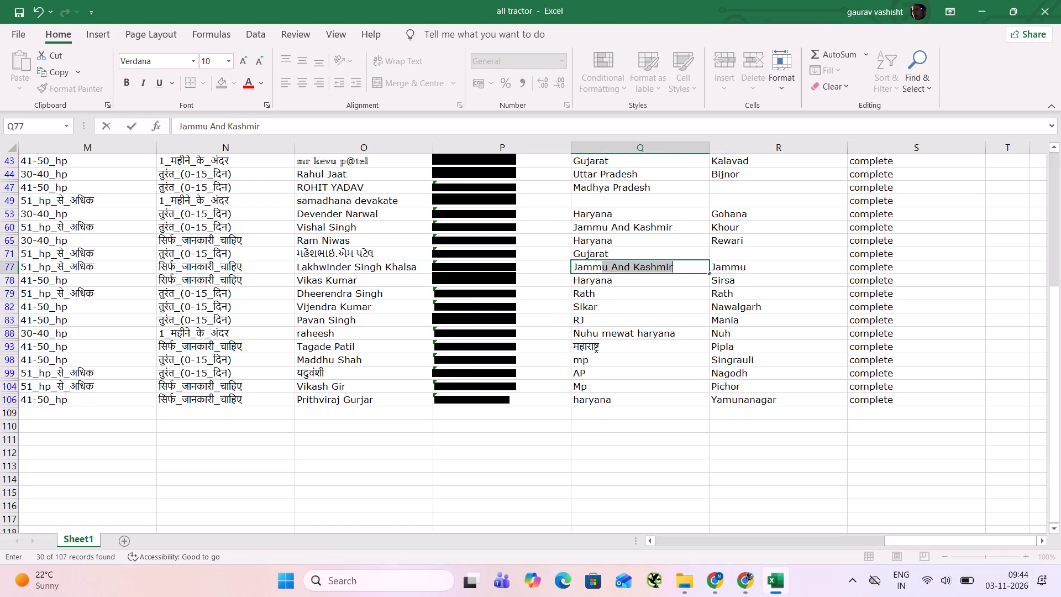
{"action": "key", "text": "space"}
{"action": "key", "text": "Return"}
Clear both the city and state entries in row 79.
{"action": "key", "text": "Right"}
{"action": "key", "text": "Down"}
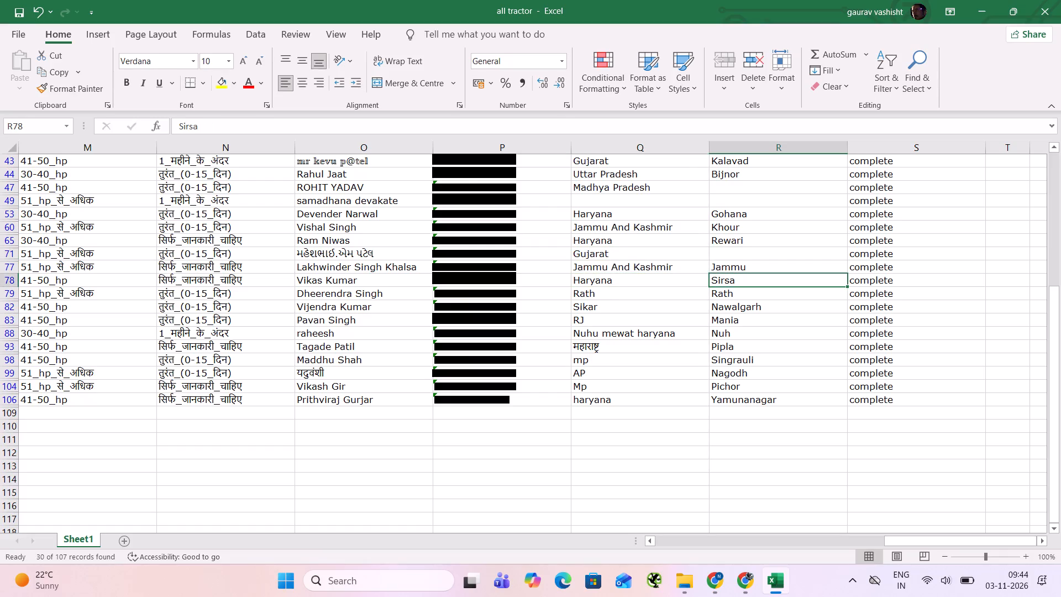
{"action": "key", "text": "BackSpace"}
{"action": "key", "text": "Left"}
{"action": "key", "text": "BackSpace"}
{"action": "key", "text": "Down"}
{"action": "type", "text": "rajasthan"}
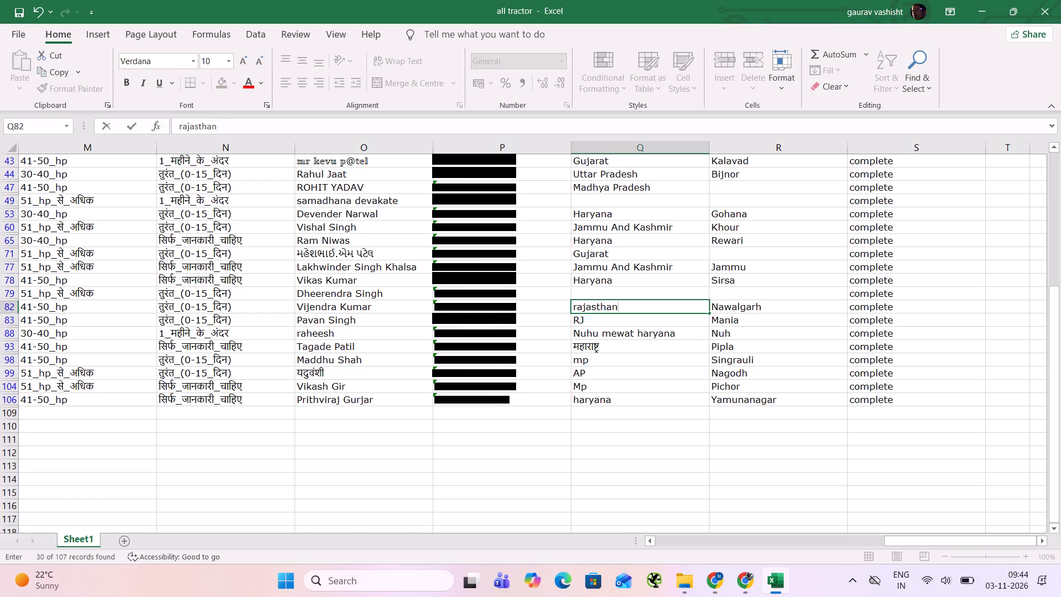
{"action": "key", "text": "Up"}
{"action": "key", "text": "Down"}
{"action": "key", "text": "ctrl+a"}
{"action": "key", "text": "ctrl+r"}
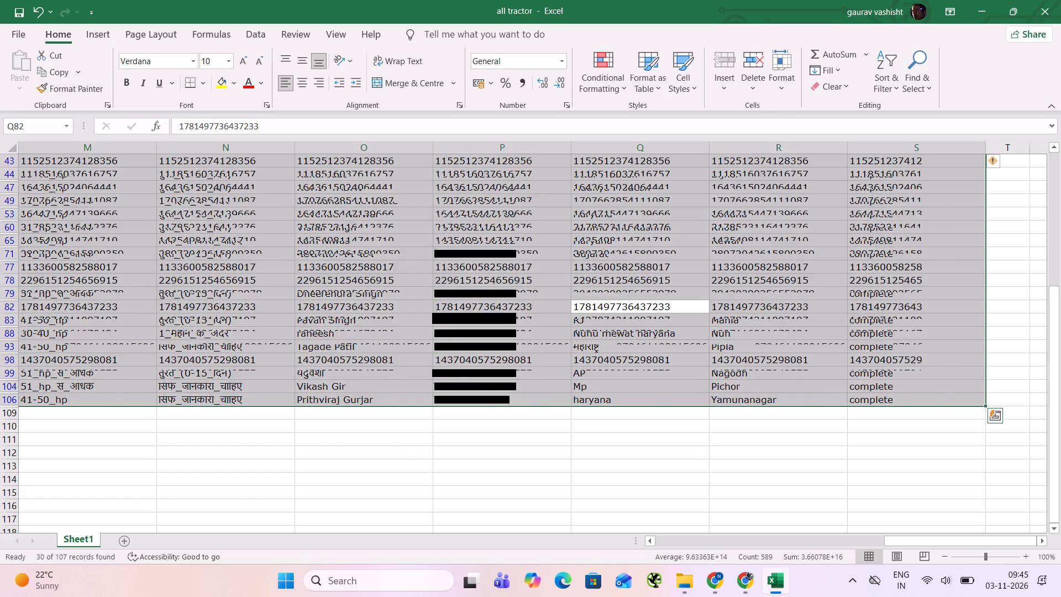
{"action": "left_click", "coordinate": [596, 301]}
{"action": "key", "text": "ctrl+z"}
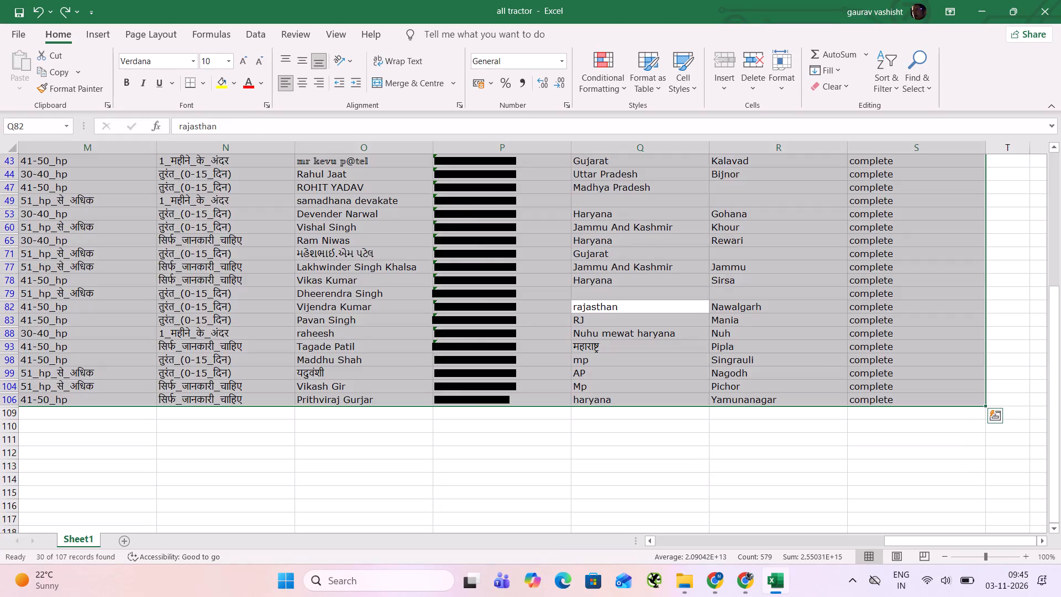
Enter Rajasthan, with a capital R, as the state in Q82 and copy it to Q83.
{"action": "left_click", "coordinate": [604, 305]}
{"action": "type", "text": "Rajasthan"}
{"action": "key", "text": "Right"}
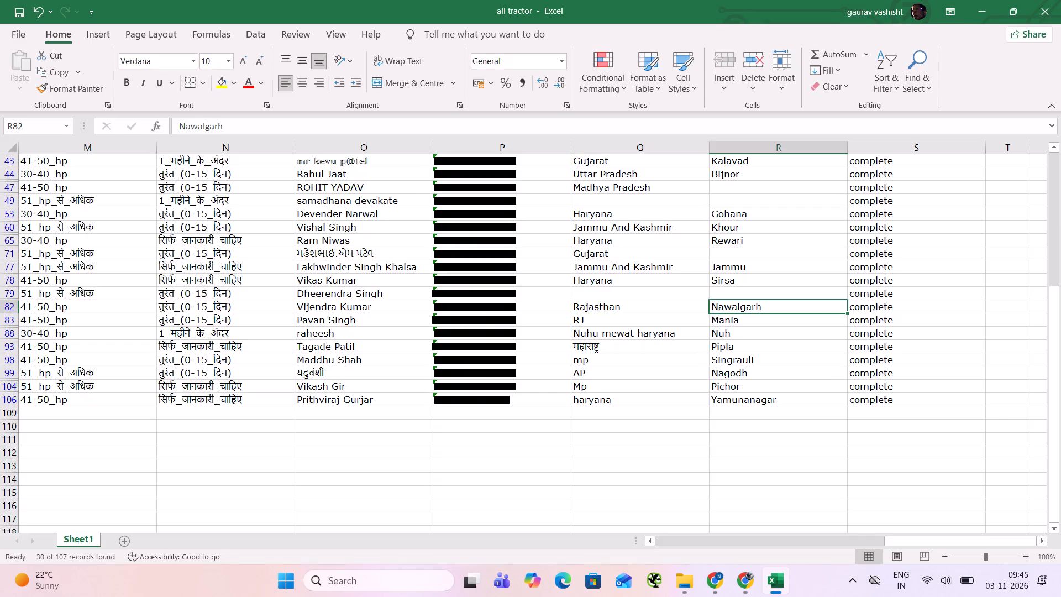
{"action": "key", "text": "Left"}
{"action": "key", "text": "ctrl+c"}
{"action": "key", "text": "Down"}
{"action": "key", "text": "ctrl+v"}
Replace the state entries with Haryana in Q88 and Maharashtar in Q93.
{"action": "key", "text": "Down"}
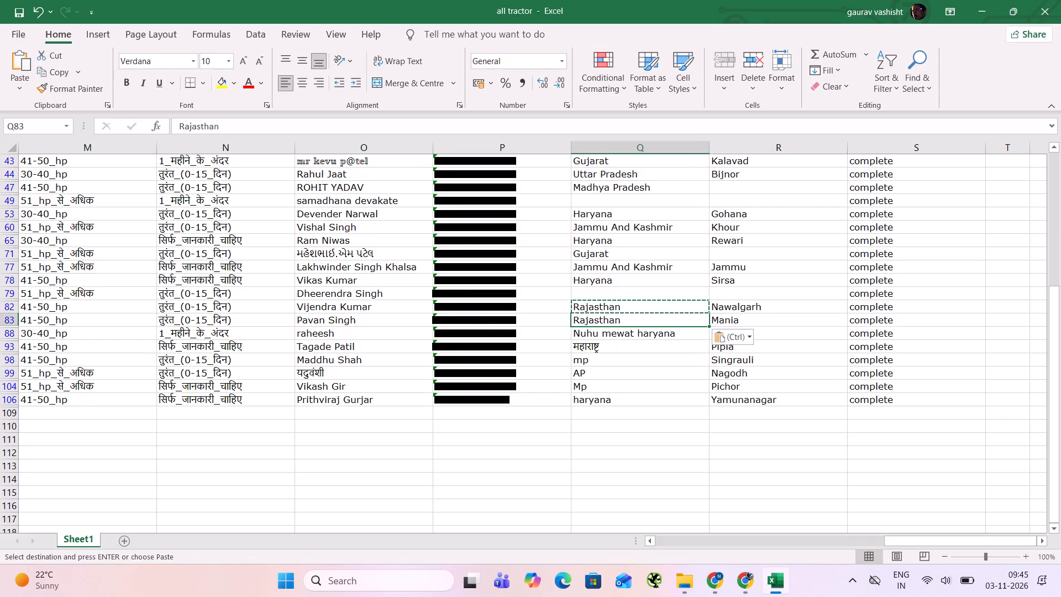
{"action": "key", "text": "BackSpace"}
{"action": "key", "text": "Right"}
{"action": "key", "text": "Left"}
{"action": "type", "text": "Haryana"}
{"action": "key", "text": "Down"}
{"action": "type", "text": "Maharashtar"}
{"action": "key", "text": "Down"}
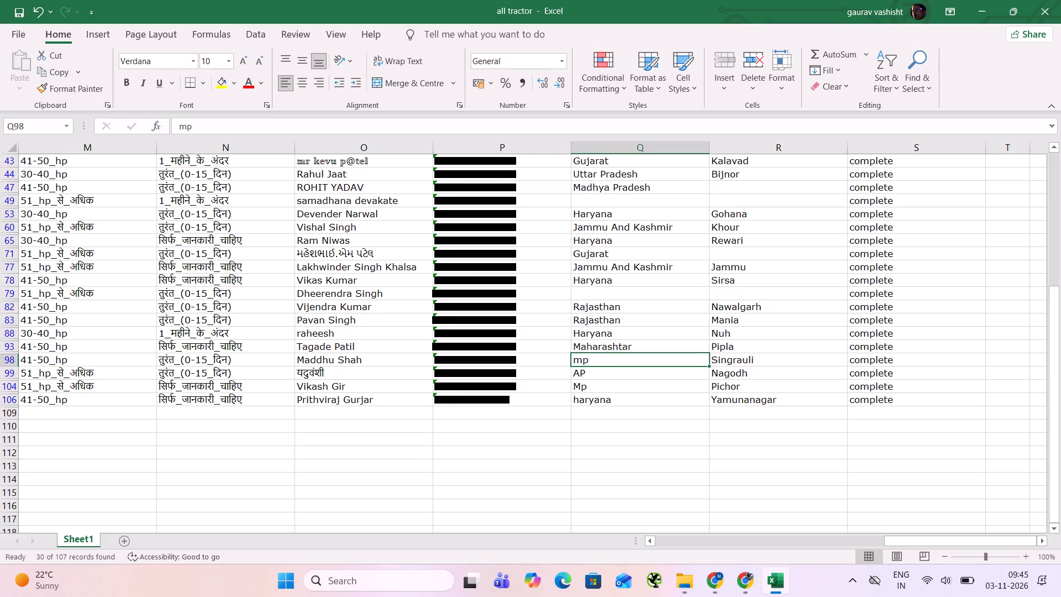
Replace the state entries with Madhya Pradesh, with a capital P, in Q98 and Andhra Pradesh in Q99.
{"action": "type", "text": "Madhya"}
{"action": "key", "text": "space"}
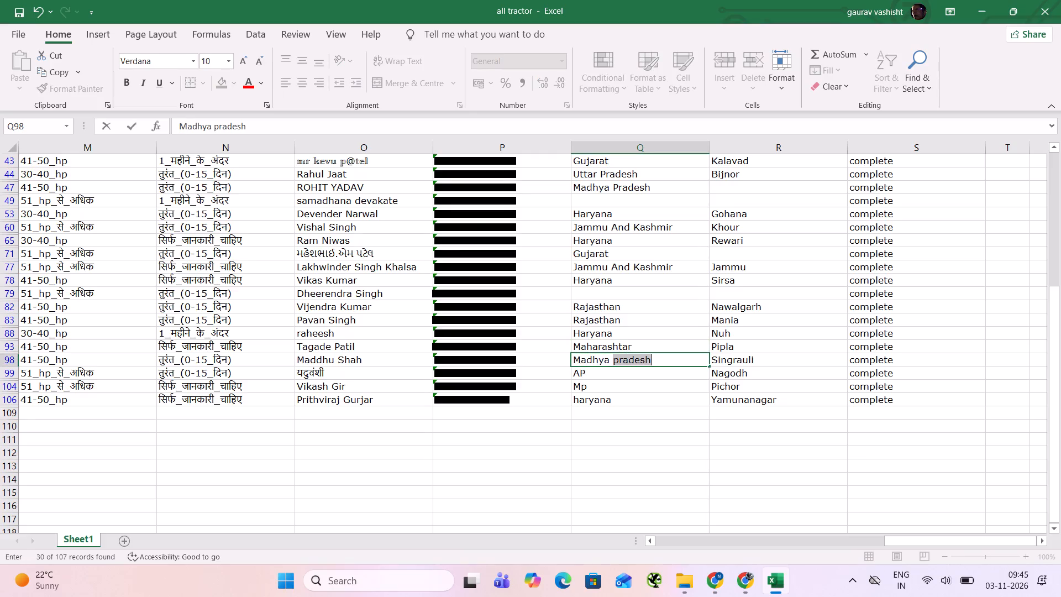
{"action": "key", "text": "Return"}
{"action": "key", "text": "Up"}
{"action": "type", "text": "Madhya Pradesh"}
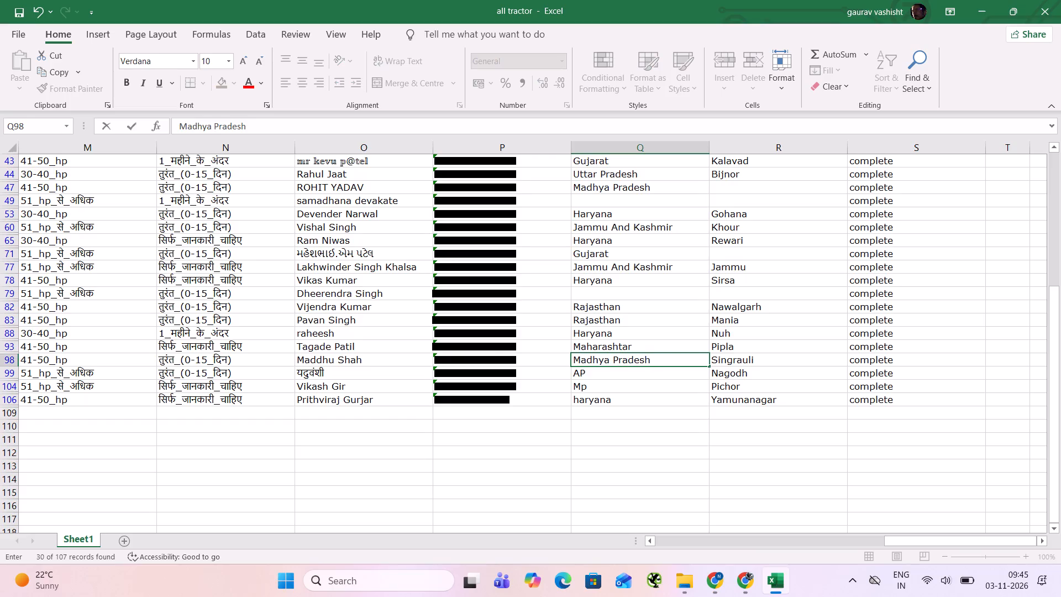
{"action": "key", "text": "Right"}
{"action": "key", "text": "Down"}
{"action": "key", "text": "Left"}
{"action": "type", "text": "Andhra"}
{"action": "key", "text": "space"}
{"action": "key", "text": "Return"}
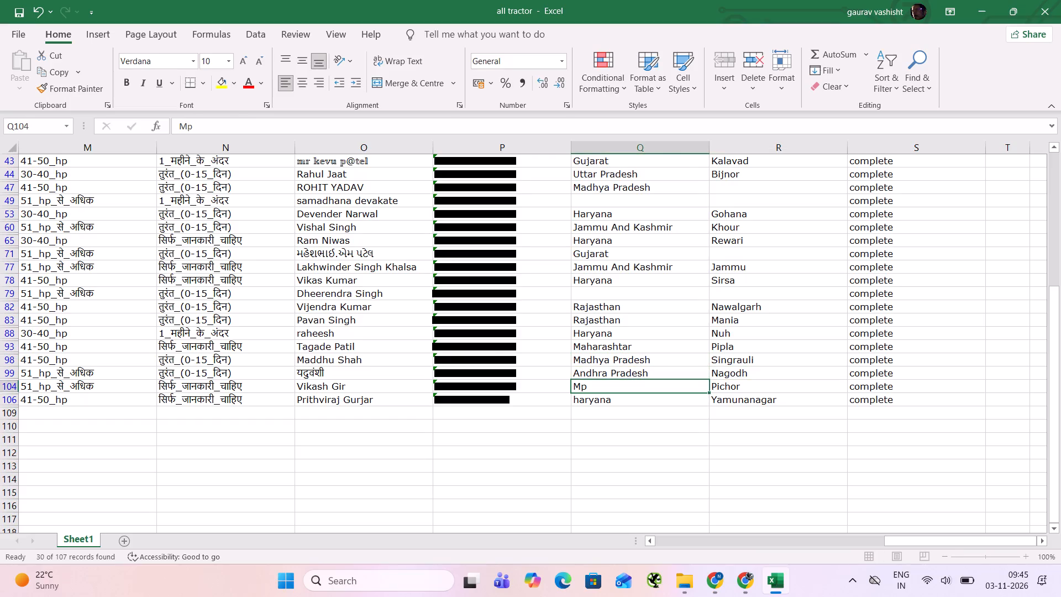
Replace the state entries with Madhya Pradesh, with a capital P, in Q104 and Haryana in Q106.
{"action": "type", "text": "Madhya"}
{"action": "key", "text": "space"}
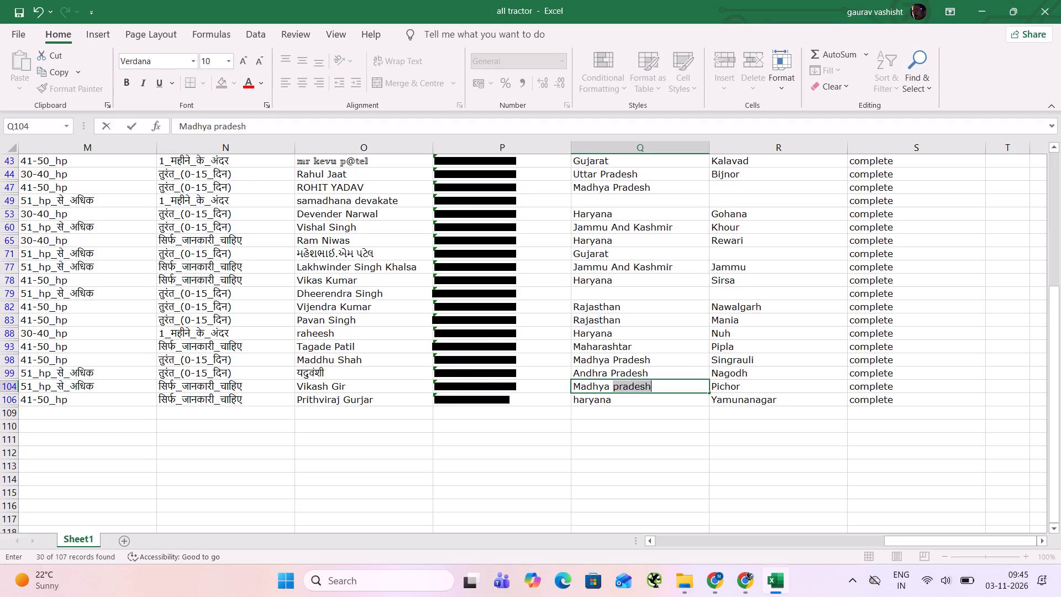
{"action": "type", "text": "Pradesh"}
{"action": "key", "text": "Down"}
{"action": "type", "text": "Haryana"}
{"action": "key", "text": "Right"}
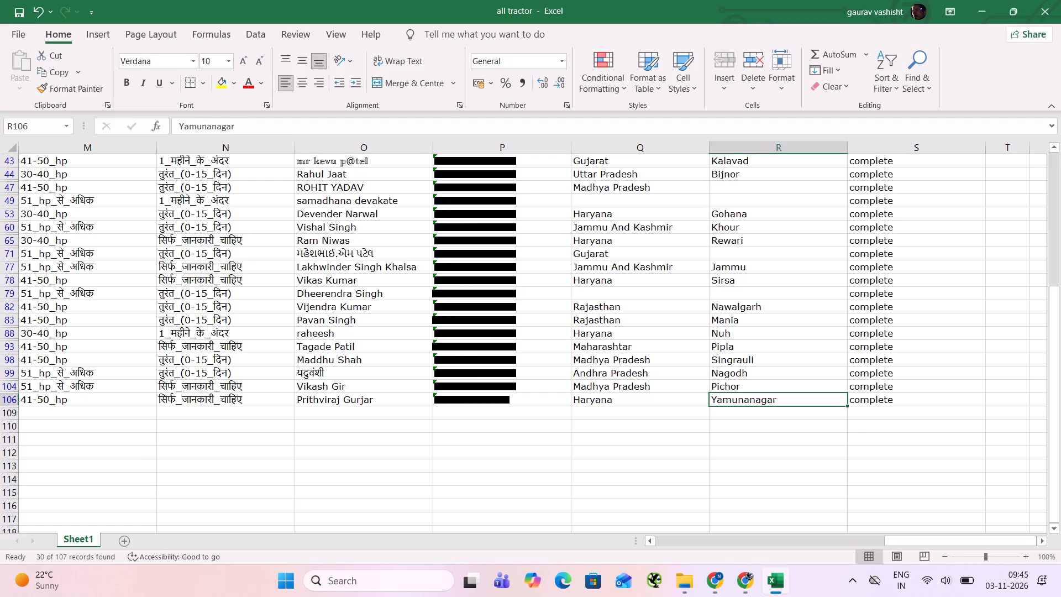
Save the workbook.
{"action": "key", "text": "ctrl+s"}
Return to the state column's header cell, Q1.
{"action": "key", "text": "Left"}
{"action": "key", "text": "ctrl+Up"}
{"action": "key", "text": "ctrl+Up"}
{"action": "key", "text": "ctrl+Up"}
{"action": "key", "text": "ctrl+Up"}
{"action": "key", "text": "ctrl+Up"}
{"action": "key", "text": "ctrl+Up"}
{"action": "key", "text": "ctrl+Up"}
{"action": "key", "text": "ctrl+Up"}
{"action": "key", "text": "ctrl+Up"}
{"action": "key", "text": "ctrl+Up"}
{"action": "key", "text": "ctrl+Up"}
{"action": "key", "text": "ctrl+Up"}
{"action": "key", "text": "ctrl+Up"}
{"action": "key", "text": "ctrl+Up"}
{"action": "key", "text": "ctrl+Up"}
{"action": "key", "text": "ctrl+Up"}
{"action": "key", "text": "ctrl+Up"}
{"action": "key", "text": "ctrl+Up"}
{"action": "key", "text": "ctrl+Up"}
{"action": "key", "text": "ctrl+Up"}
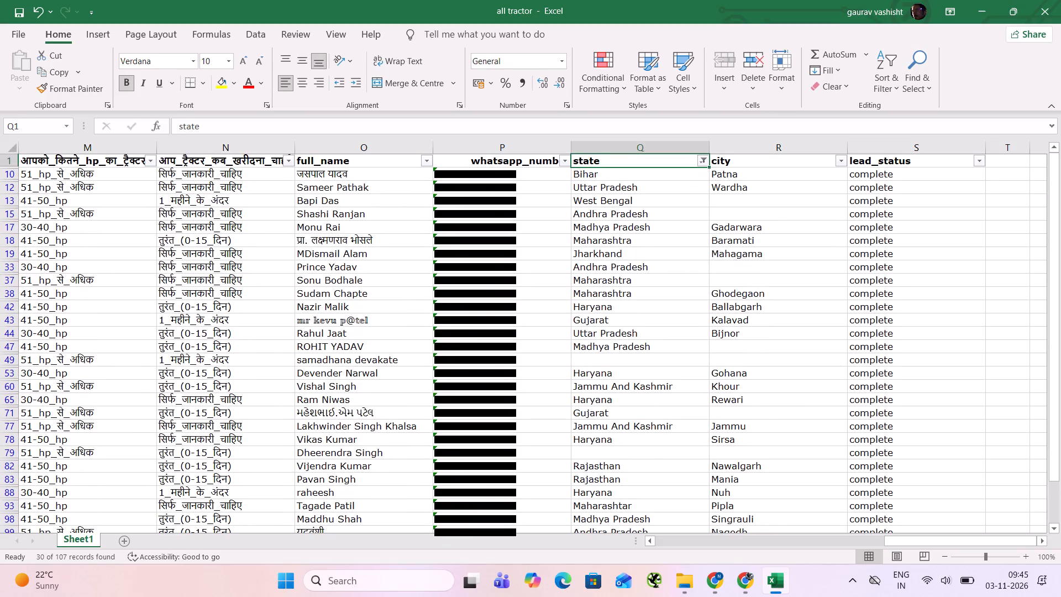
Clear the filter on the state column so all lead rows show.
{"action": "left_click", "coordinate": [701, 165]}
{"action": "left_click", "coordinate": [745, 244]}
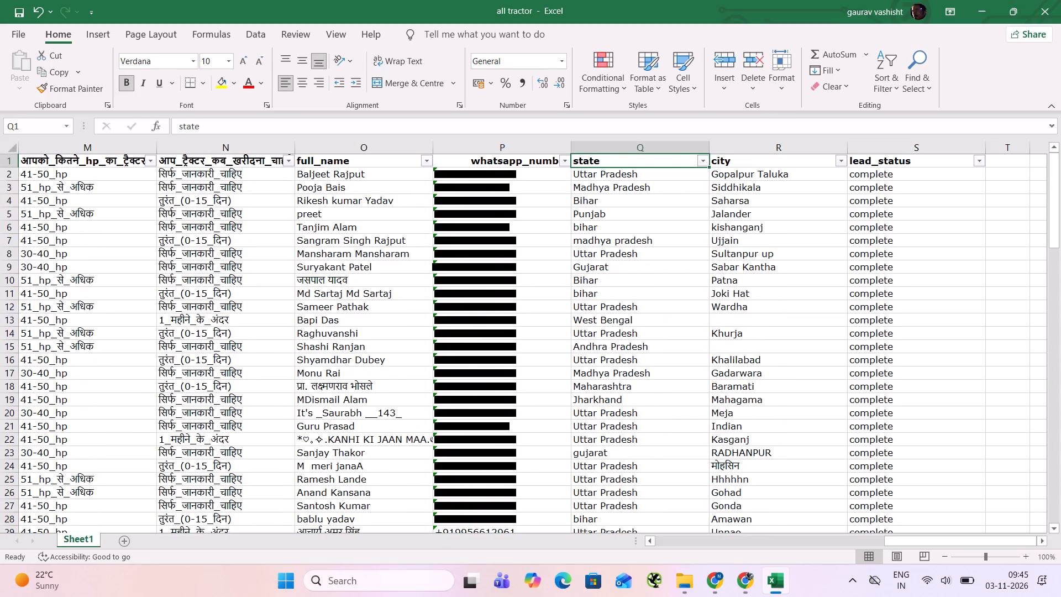
Save the all tractor workbook and close it.
{"action": "key", "text": "ctrl+s"}
{"action": "left_click", "coordinate": [1038, 2]}
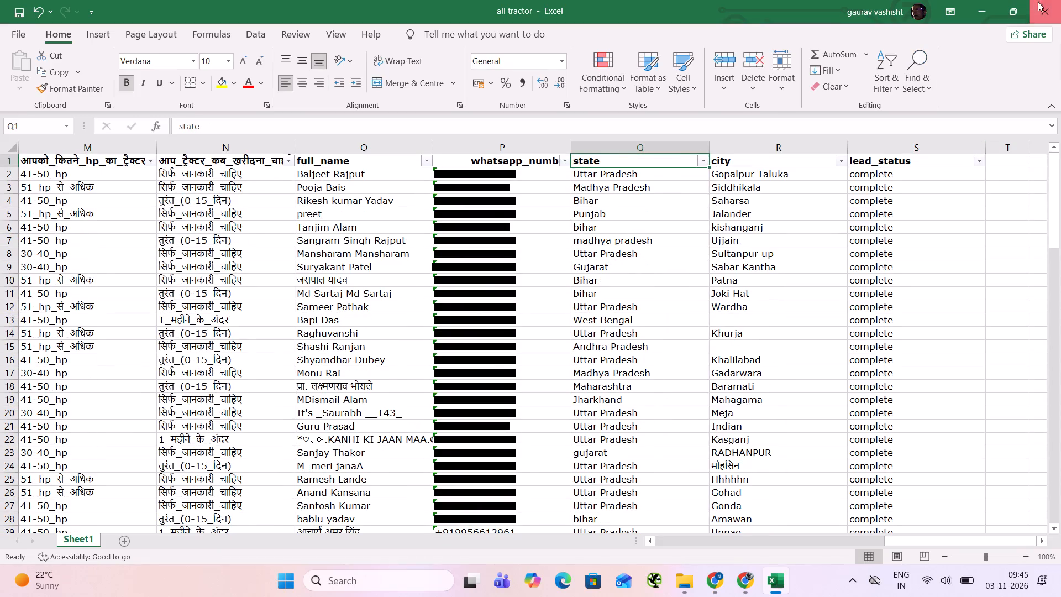
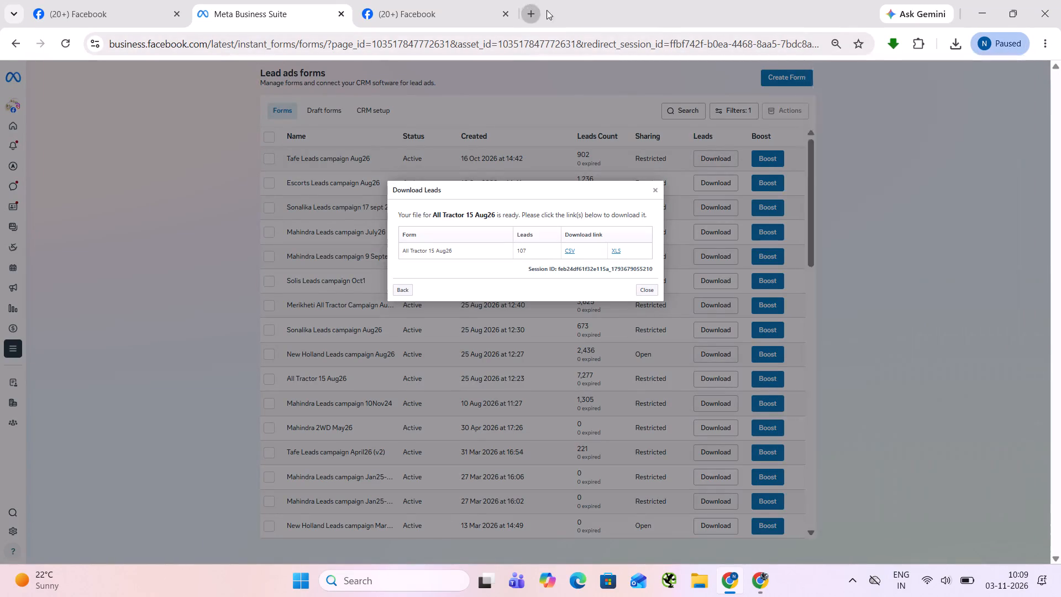
Open the Google apps list on Chrome's new tab page and browse the apps below the favourites.
{"action": "left_click", "coordinate": [999, 86]}
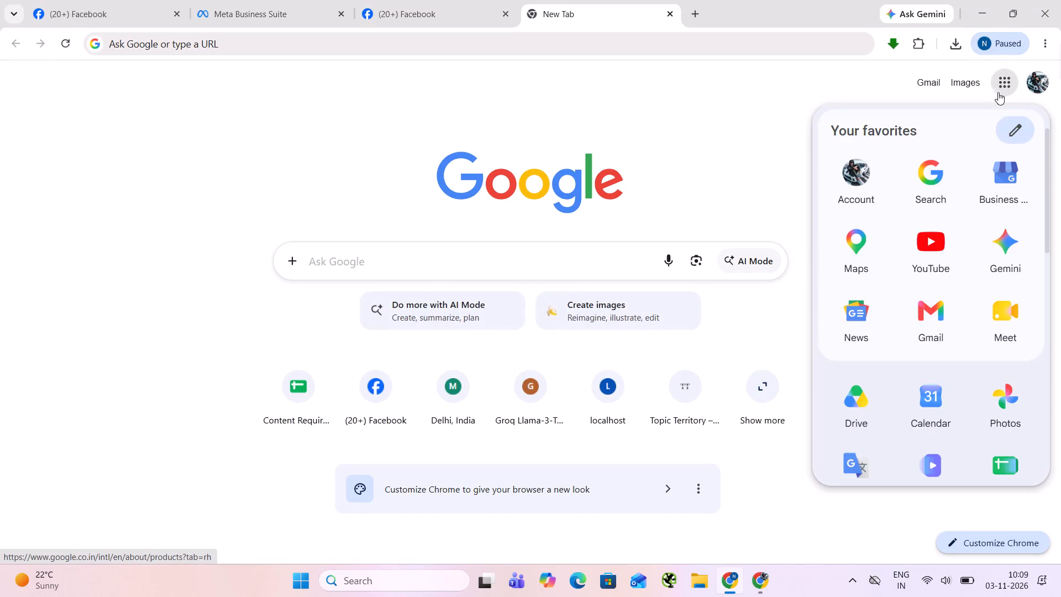
{"action": "scroll", "coordinate": [962, 209], "scroll_direction": "down", "scroll_amount": 4}
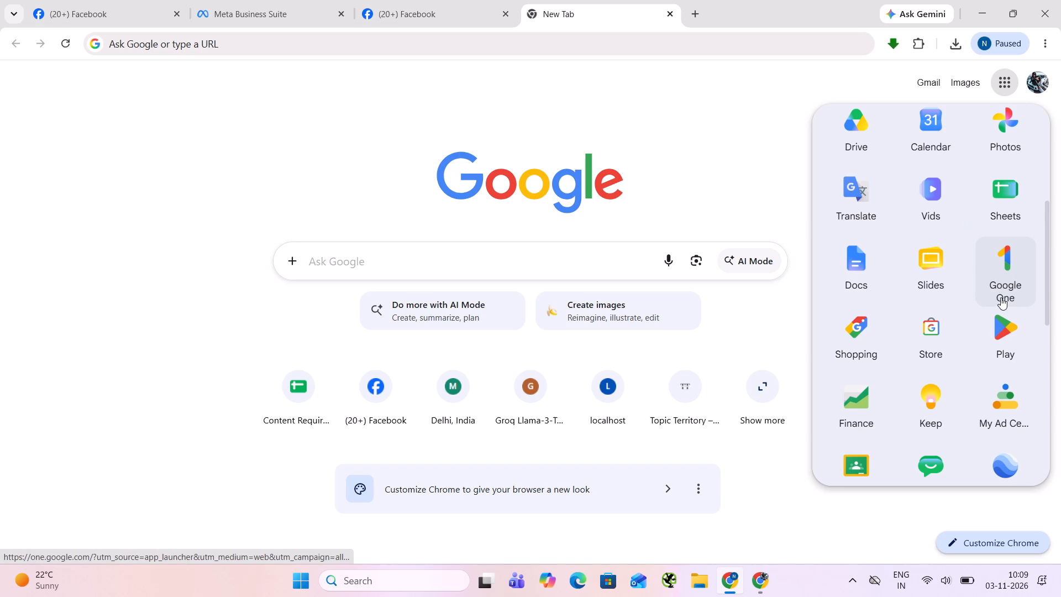
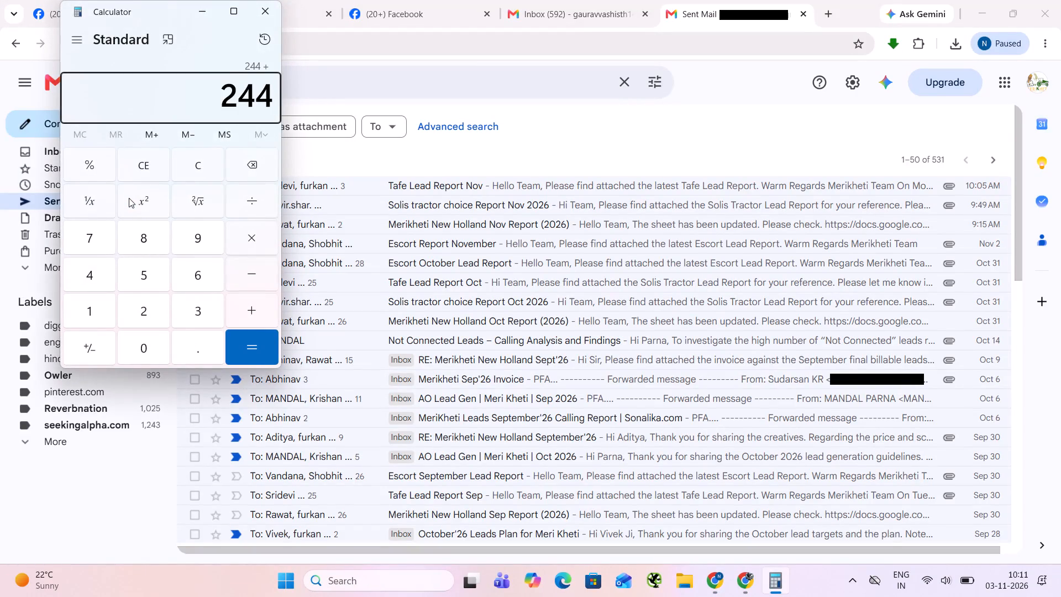
Complete the pending calculator sum by adding 344 to 244.
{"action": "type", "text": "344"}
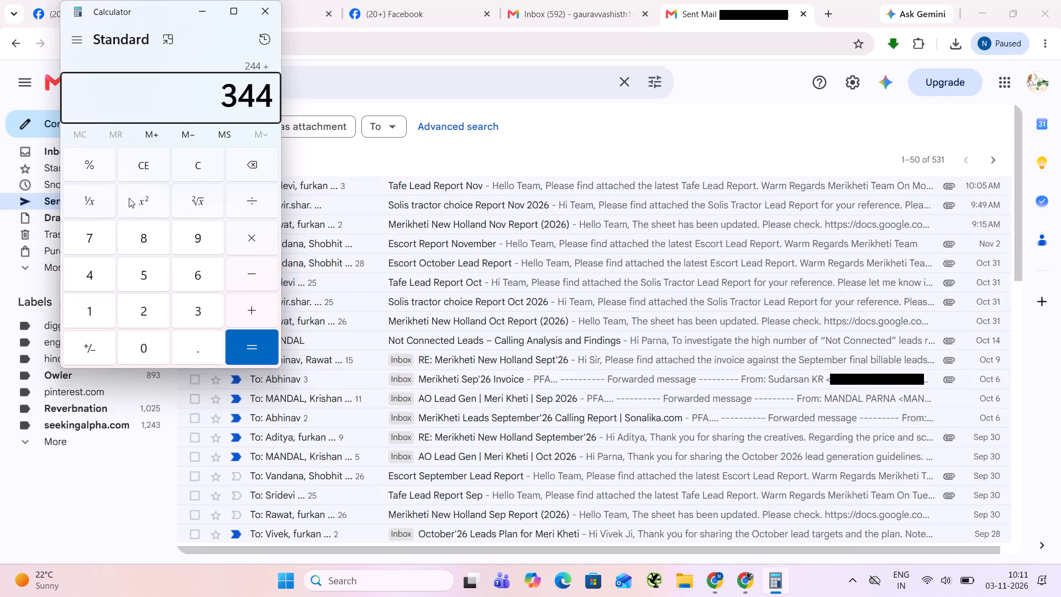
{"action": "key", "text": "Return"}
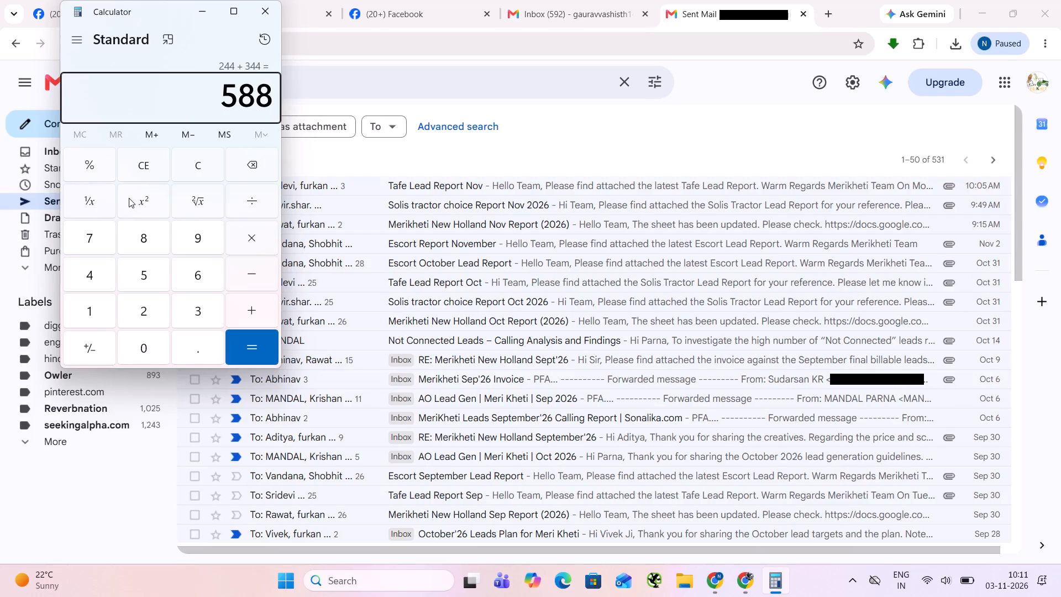